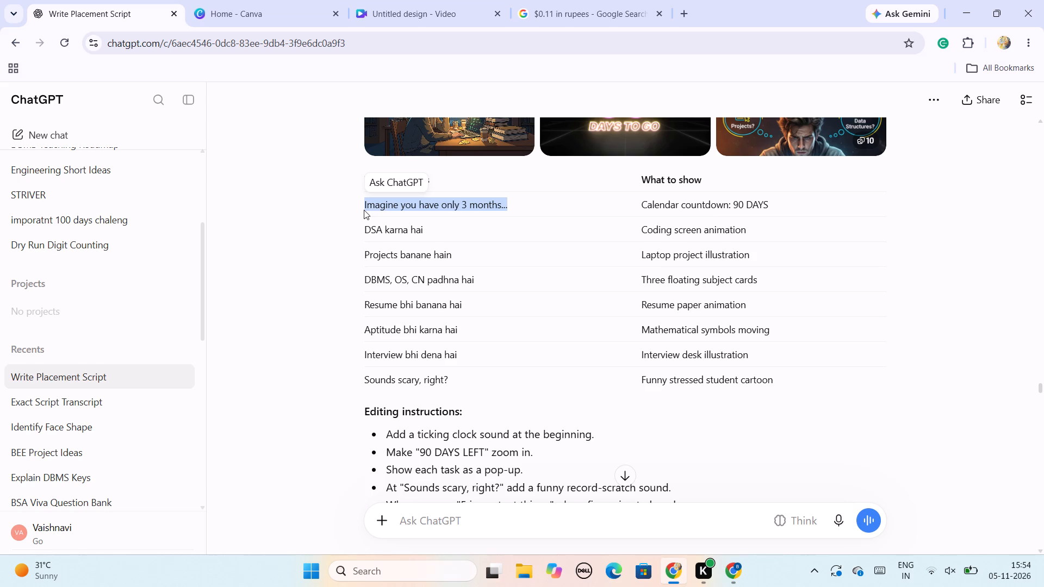
pyautogui.click(302, 0)
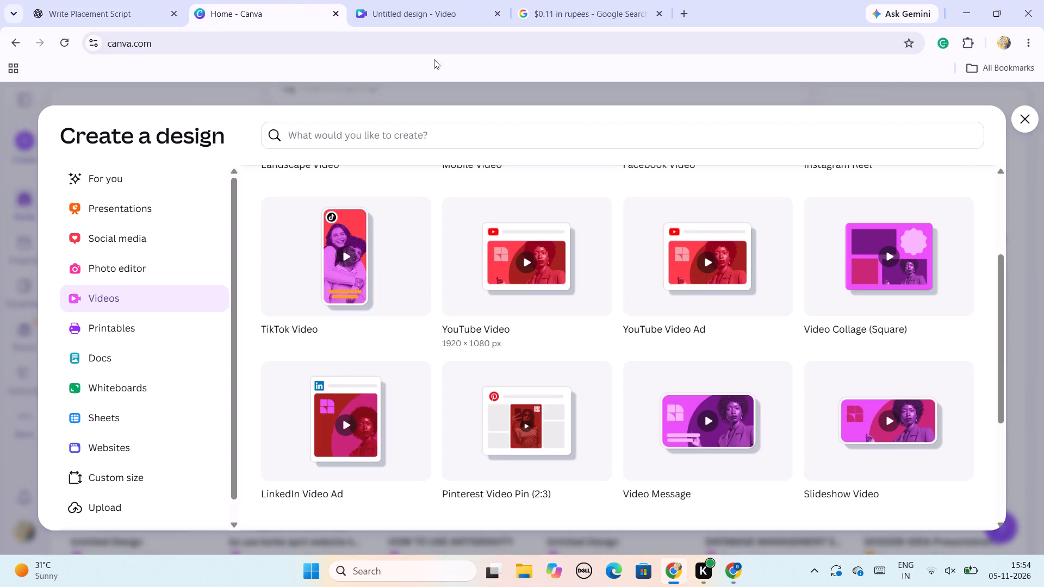
pyautogui.click(449, 0)
pyautogui.hotkey('ctrl', 'v')
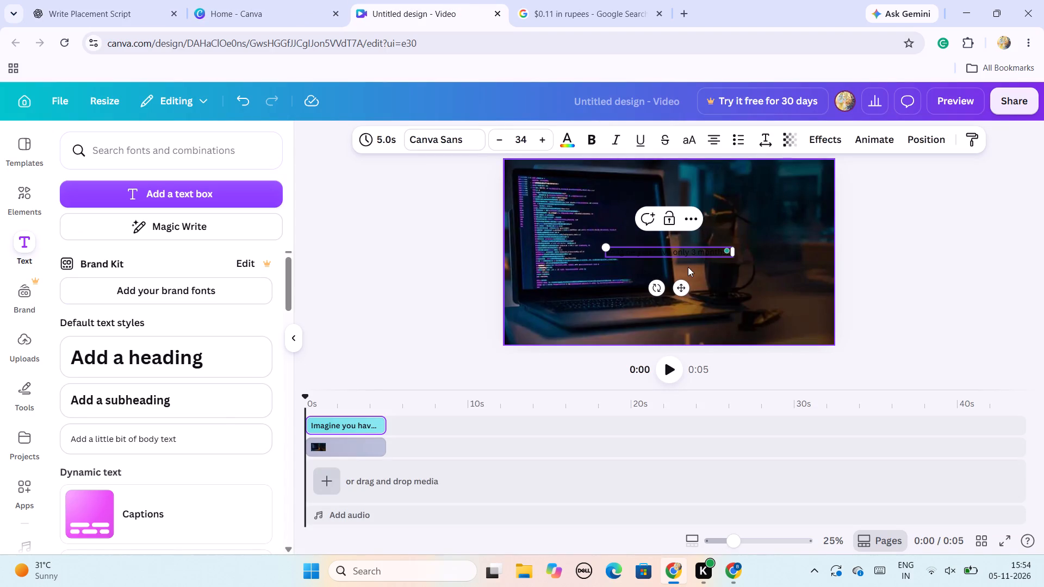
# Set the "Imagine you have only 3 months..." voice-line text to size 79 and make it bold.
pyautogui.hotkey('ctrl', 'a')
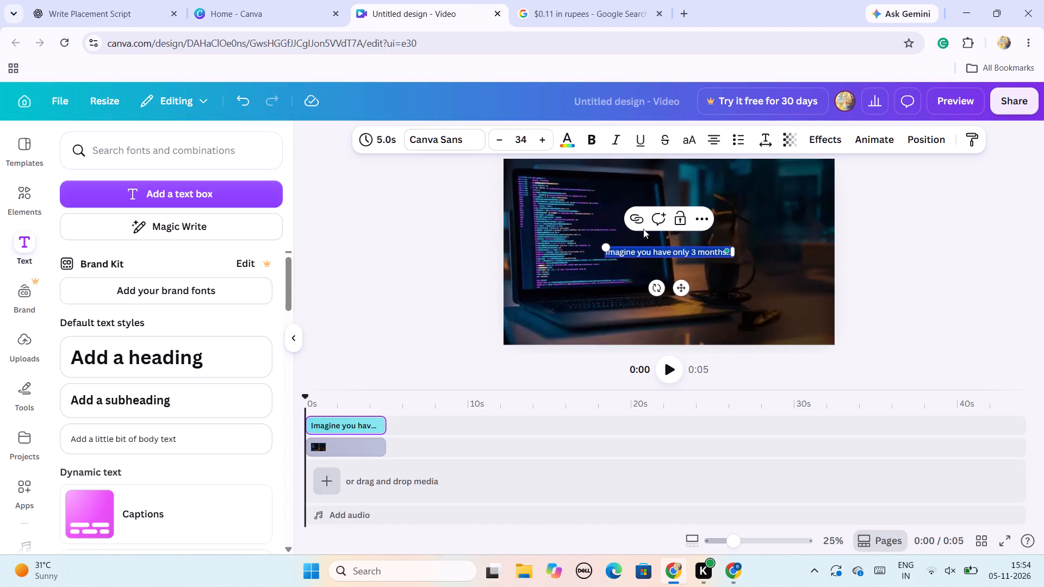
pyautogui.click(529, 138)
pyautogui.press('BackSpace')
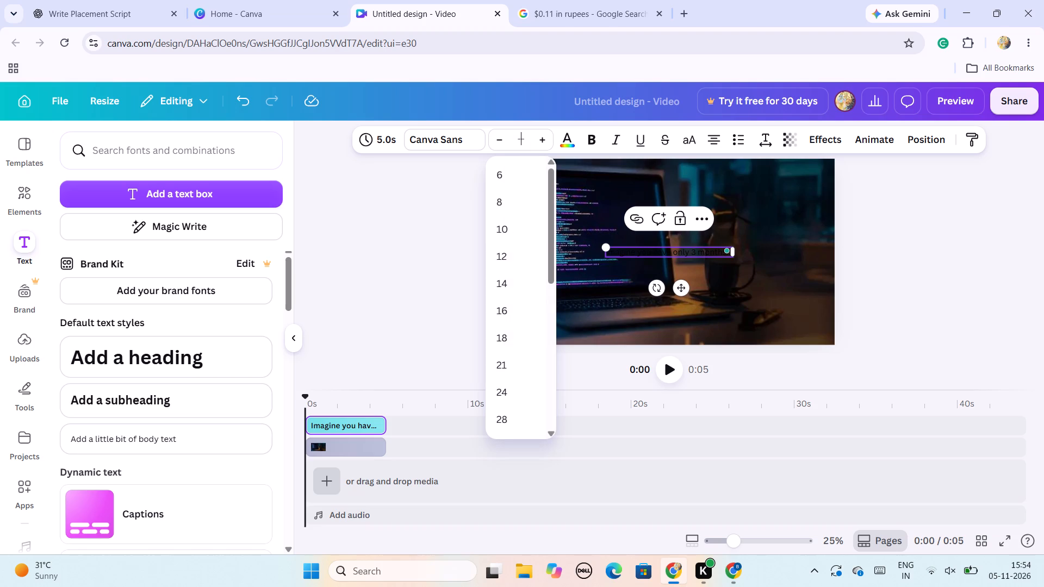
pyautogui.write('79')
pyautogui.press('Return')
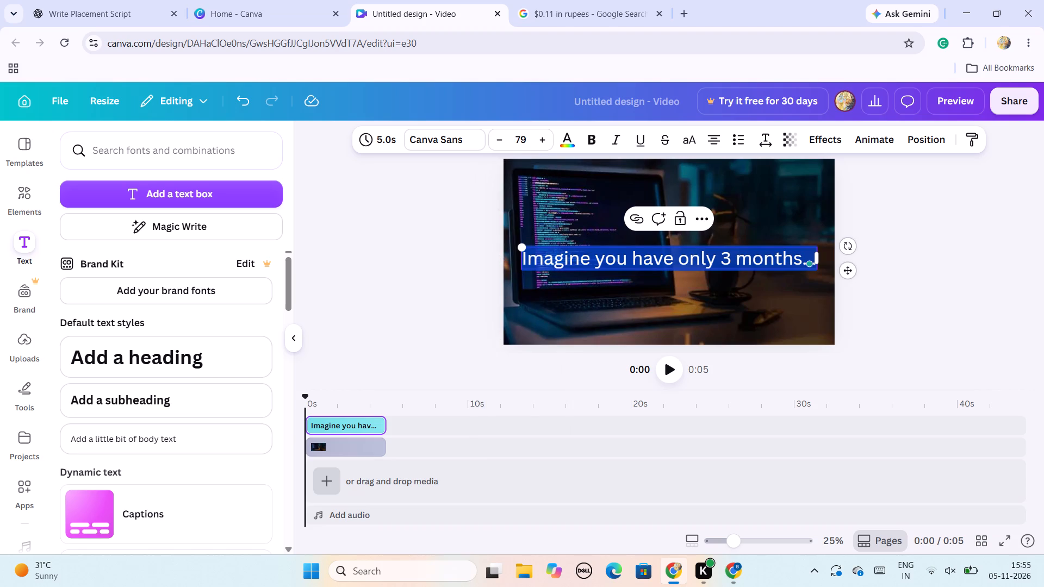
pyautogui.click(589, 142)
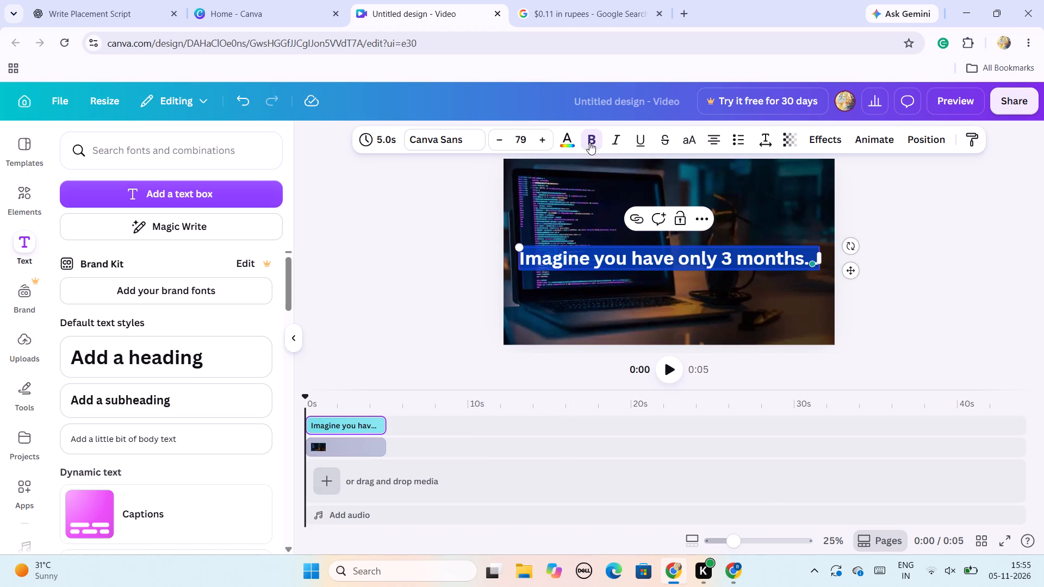
# Change the voice-line text's font to Anton and move it slightly above the centre of the video page.
pyautogui.click(459, 147)
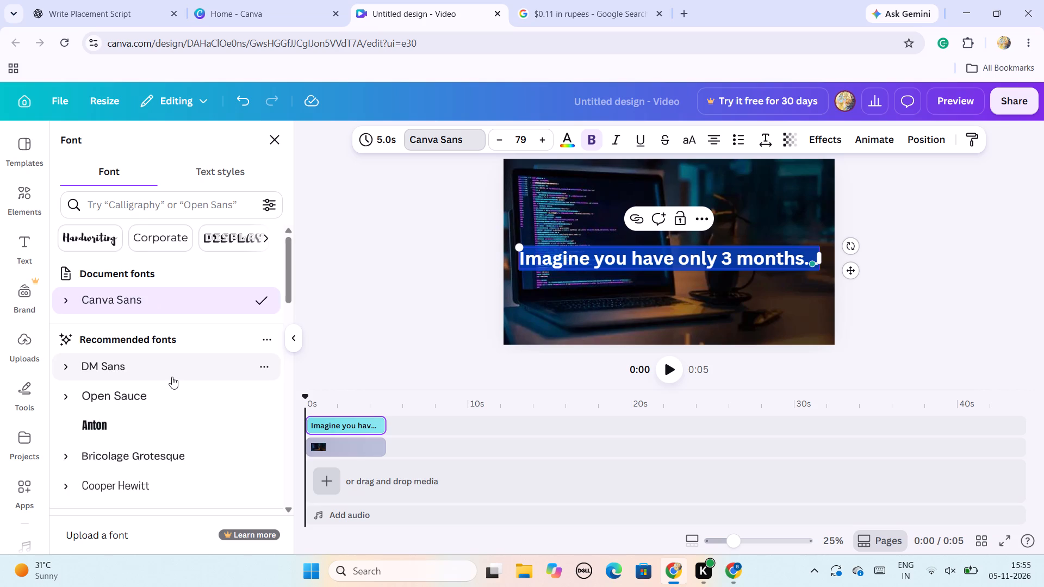
pyautogui.scroll(-2, 172, 377)
pyautogui.click(146, 326)
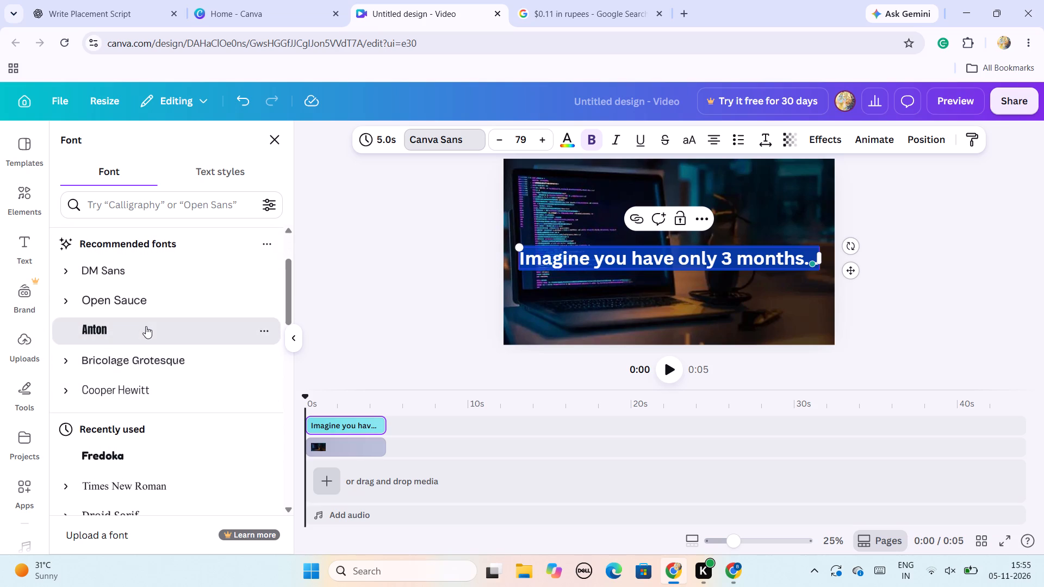
pyautogui.click(407, 245)
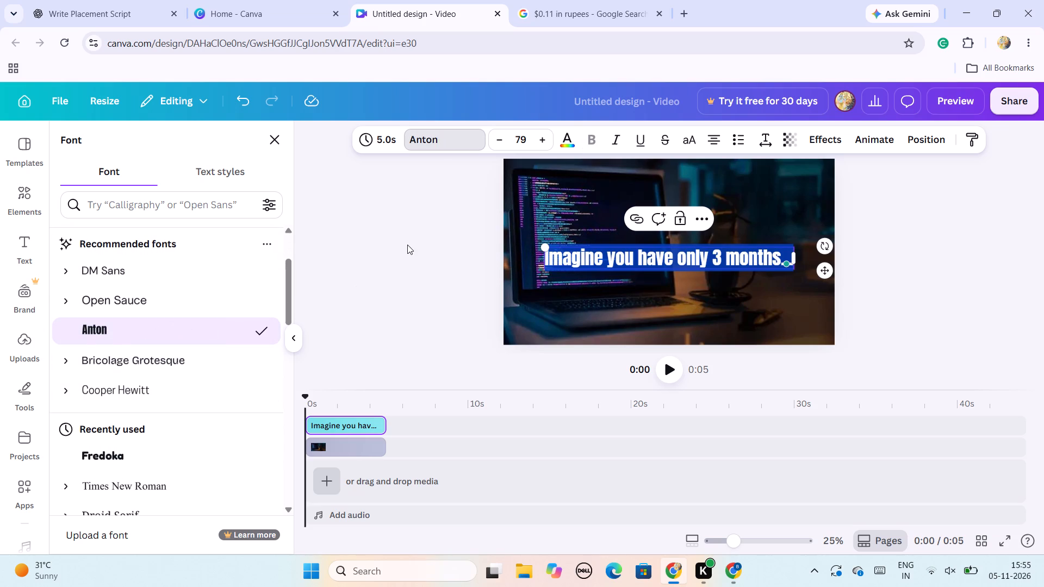
pyautogui.moveTo(717, 245); pyautogui.dragTo(716, 215)
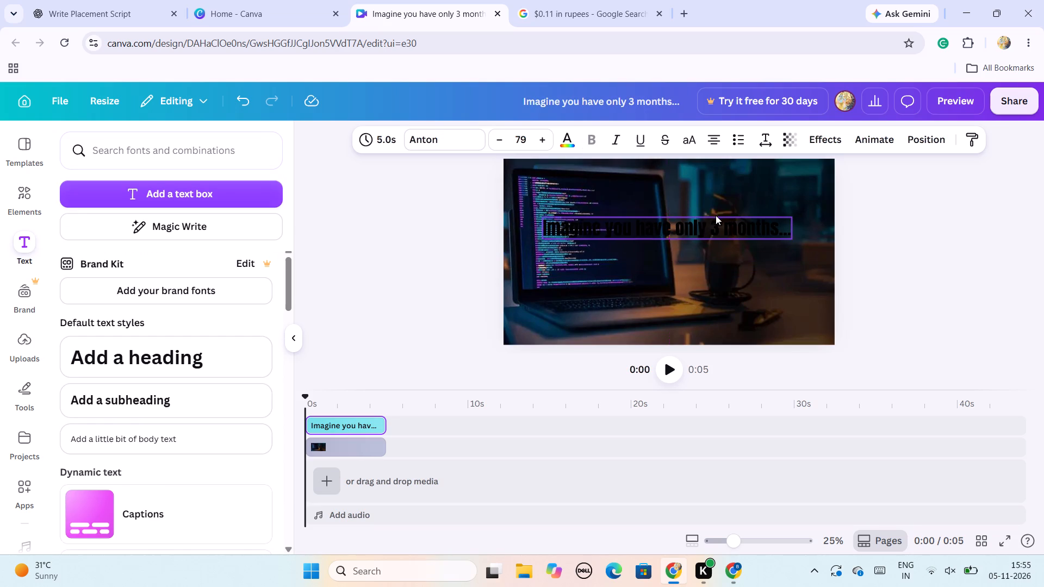
pyautogui.moveTo(716, 215); pyautogui.dragTo(714, 215)
# Recolour the voice-line text from black to a near-white solid colour.
pyautogui.click(569, 139)
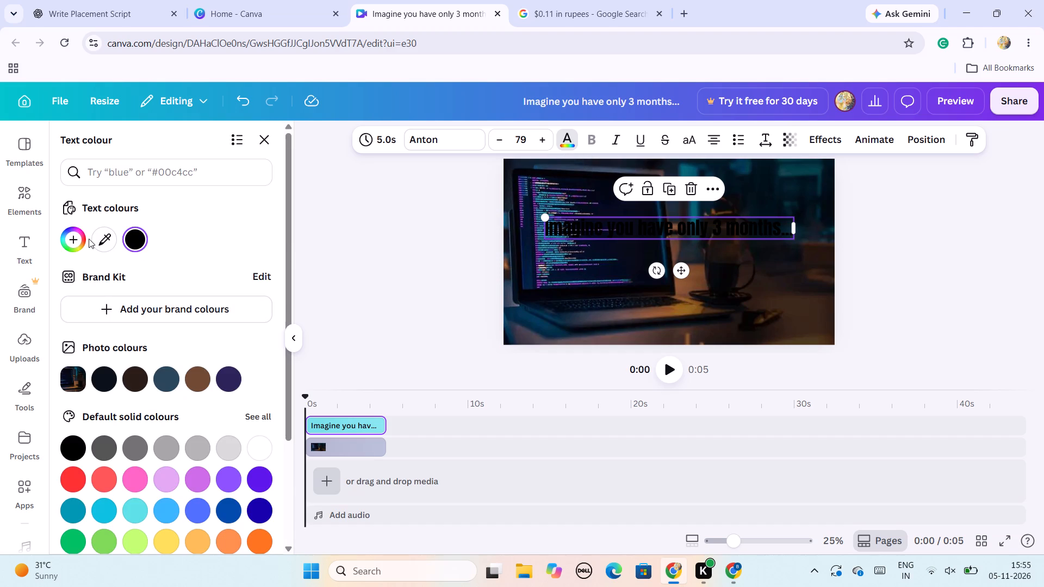
pyautogui.click(78, 239)
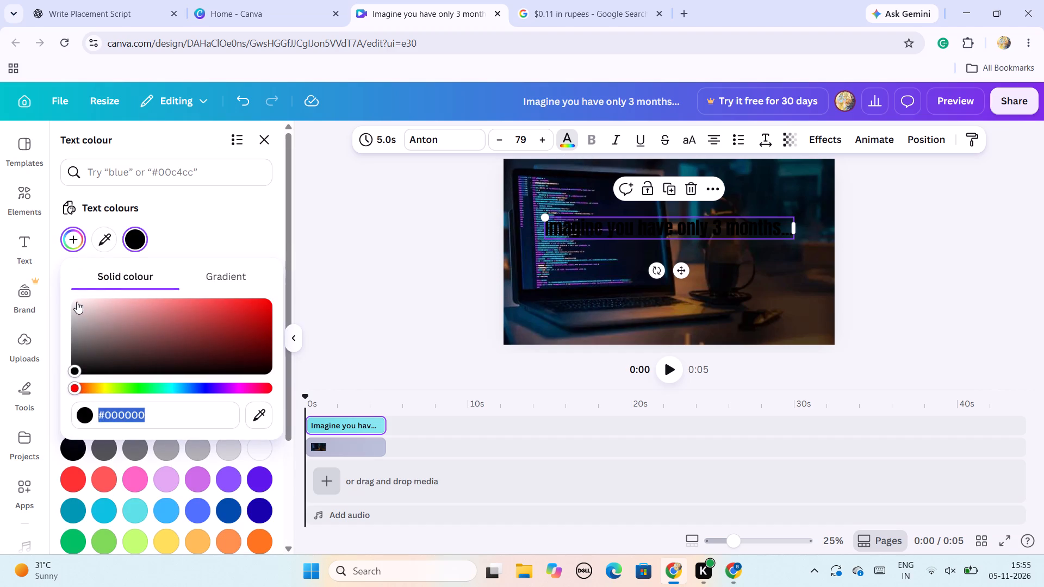
pyautogui.click(77, 299)
pyautogui.click(491, 217)
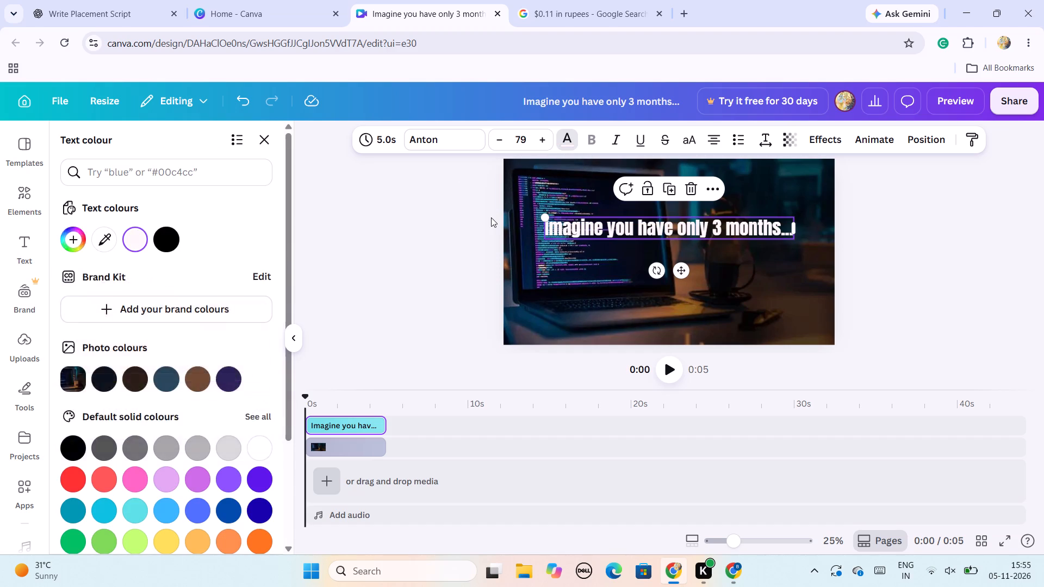
pyautogui.moveTo(665, 218); pyautogui.dragTo(667, 232)
pyautogui.click(876, 225)
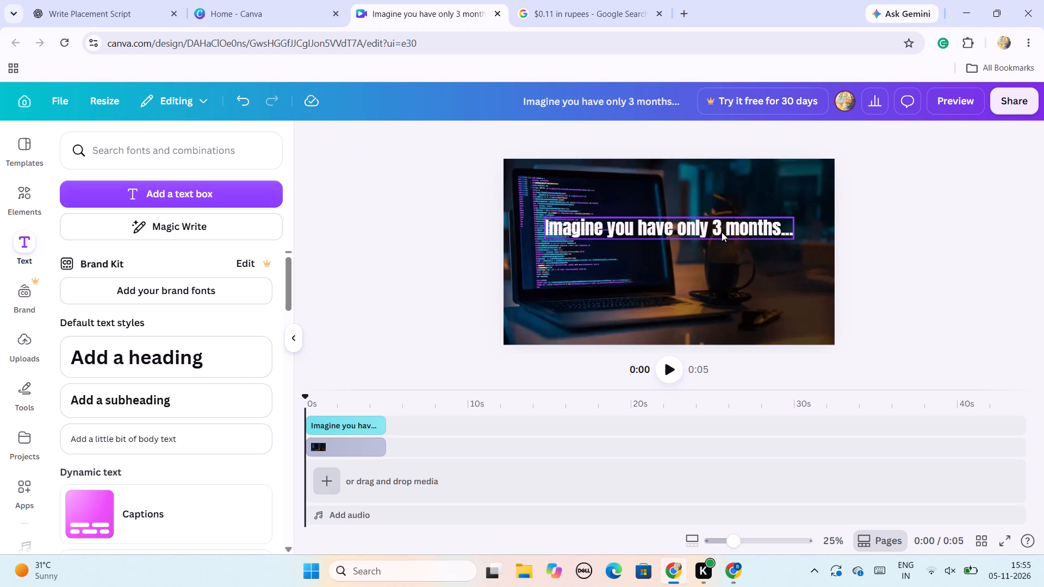
# Move the voice-line text slightly lower over the laptop image and enlarge it to size 110.
pyautogui.moveTo(722, 232); pyautogui.dragTo(719, 240)
pyautogui.tripleClick(719, 240)
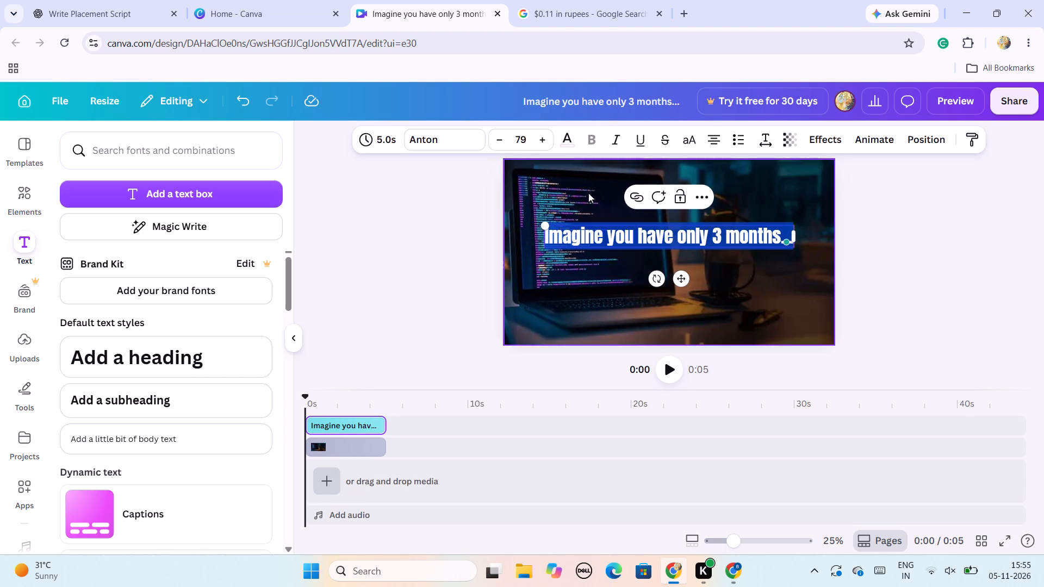
pyautogui.tripleClick(537, 144)
pyautogui.tripleClick(537, 144)
pyautogui.tripleClick(537, 144)
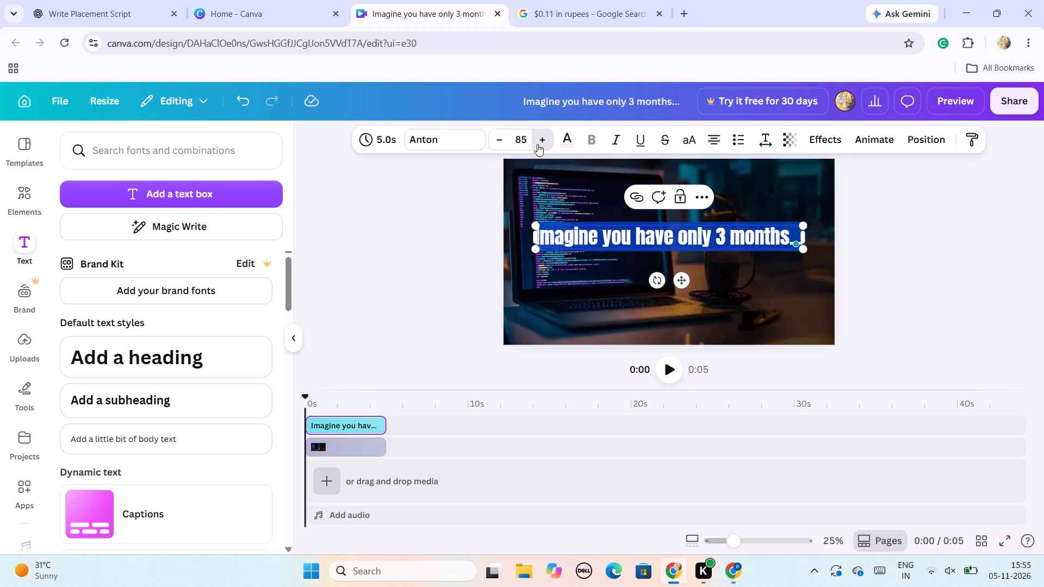
pyautogui.tripleClick(537, 144)
pyautogui.moveTo(537, 144); pyautogui.dragTo(520, 136)
pyautogui.click(520, 136)
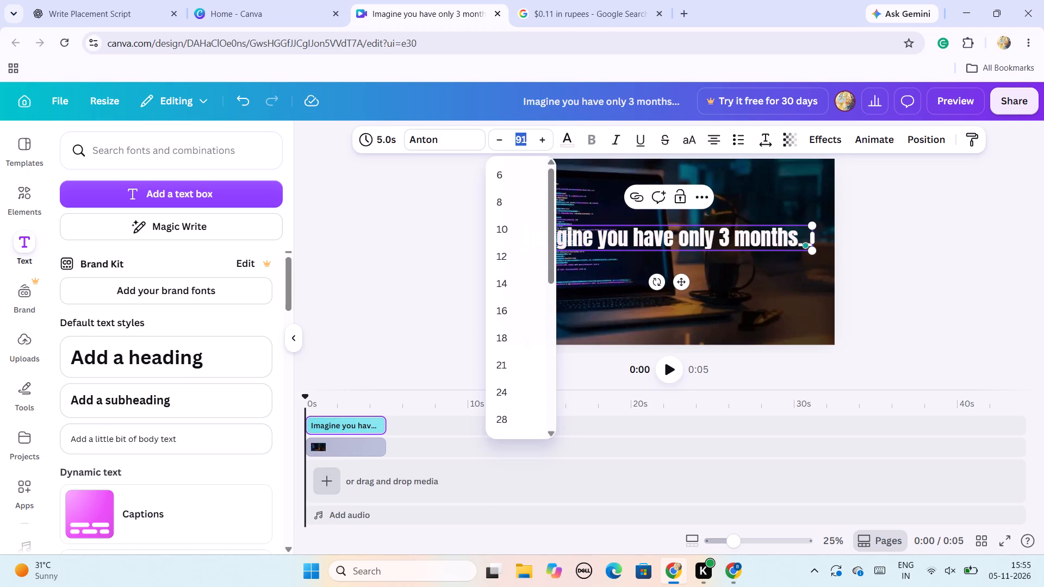
pyautogui.write('110')
pyautogui.press('Return')
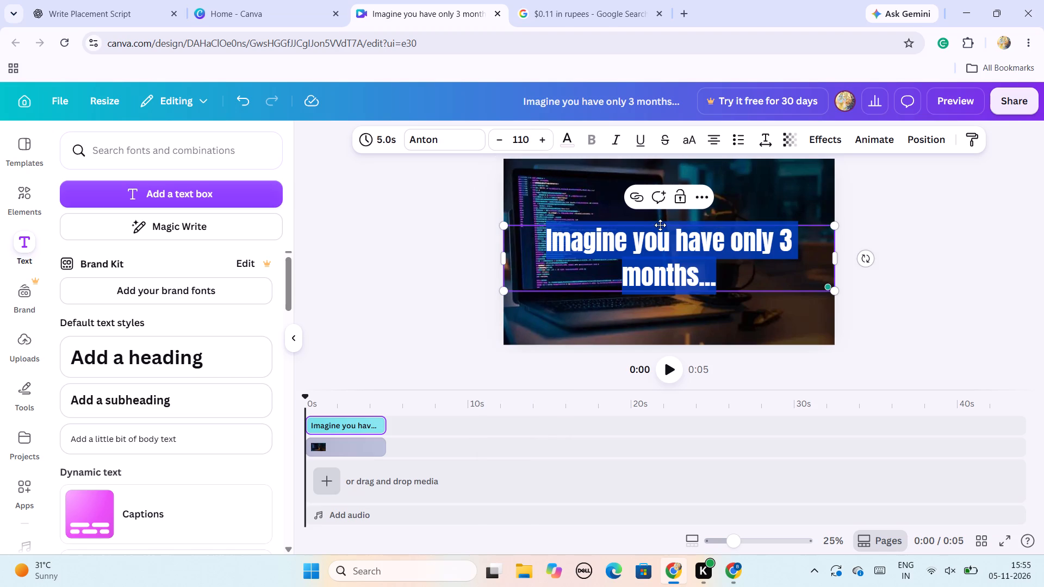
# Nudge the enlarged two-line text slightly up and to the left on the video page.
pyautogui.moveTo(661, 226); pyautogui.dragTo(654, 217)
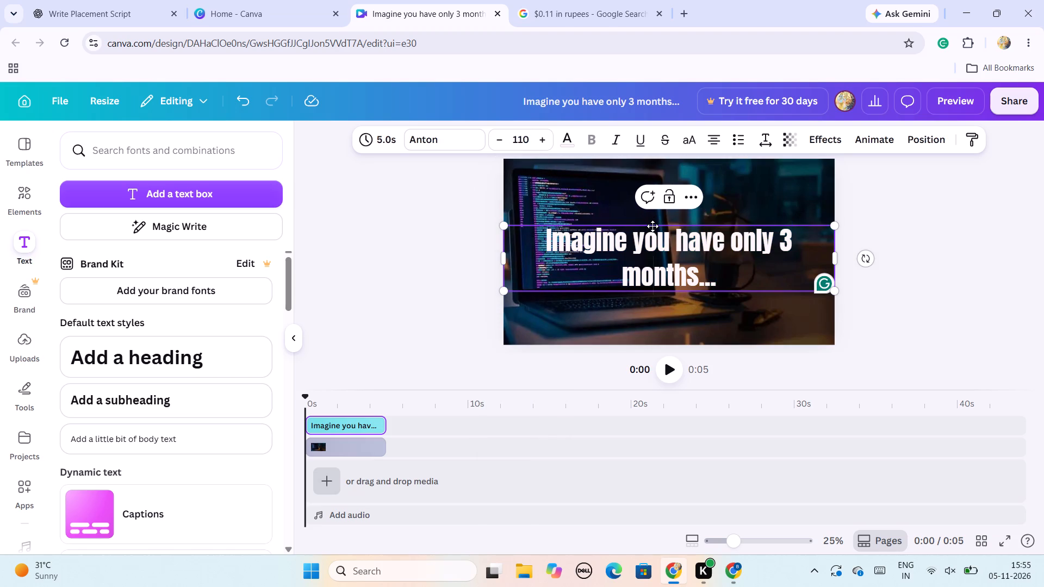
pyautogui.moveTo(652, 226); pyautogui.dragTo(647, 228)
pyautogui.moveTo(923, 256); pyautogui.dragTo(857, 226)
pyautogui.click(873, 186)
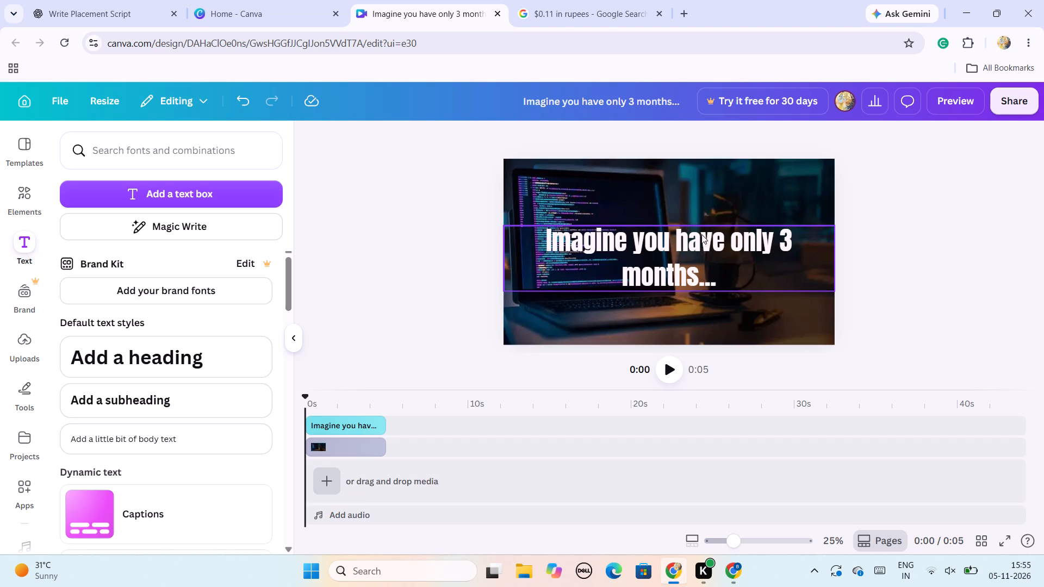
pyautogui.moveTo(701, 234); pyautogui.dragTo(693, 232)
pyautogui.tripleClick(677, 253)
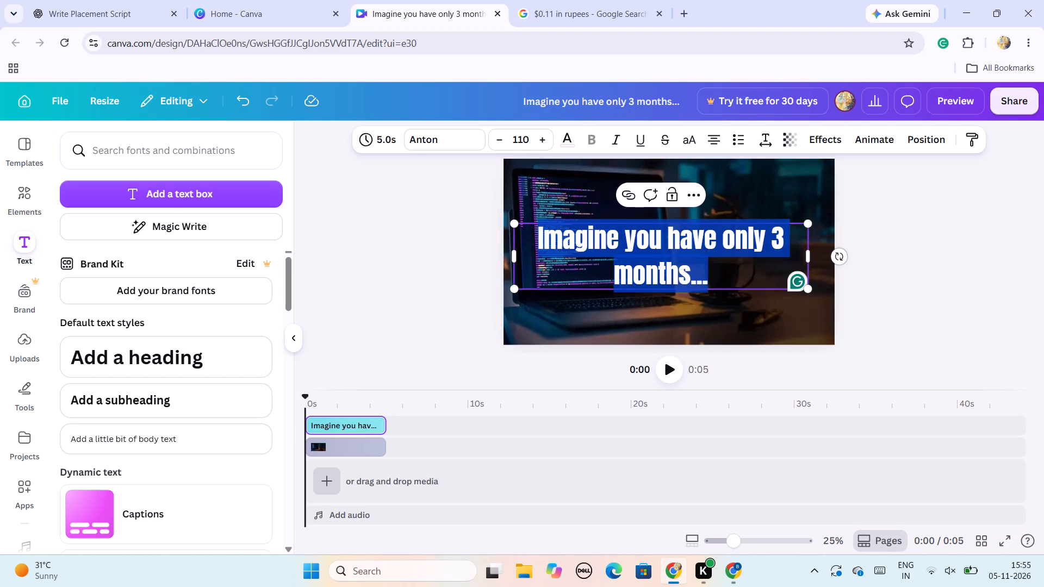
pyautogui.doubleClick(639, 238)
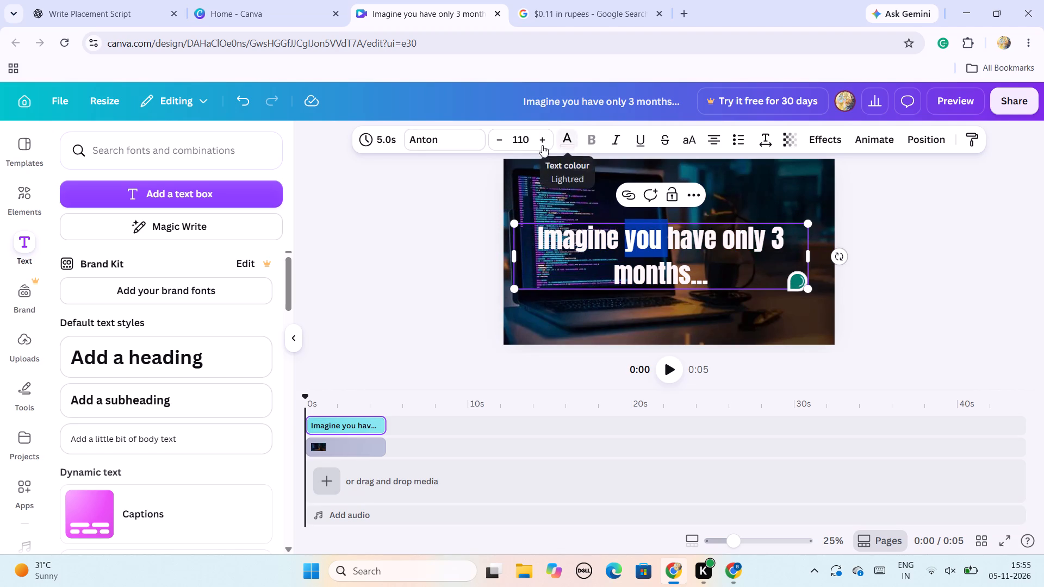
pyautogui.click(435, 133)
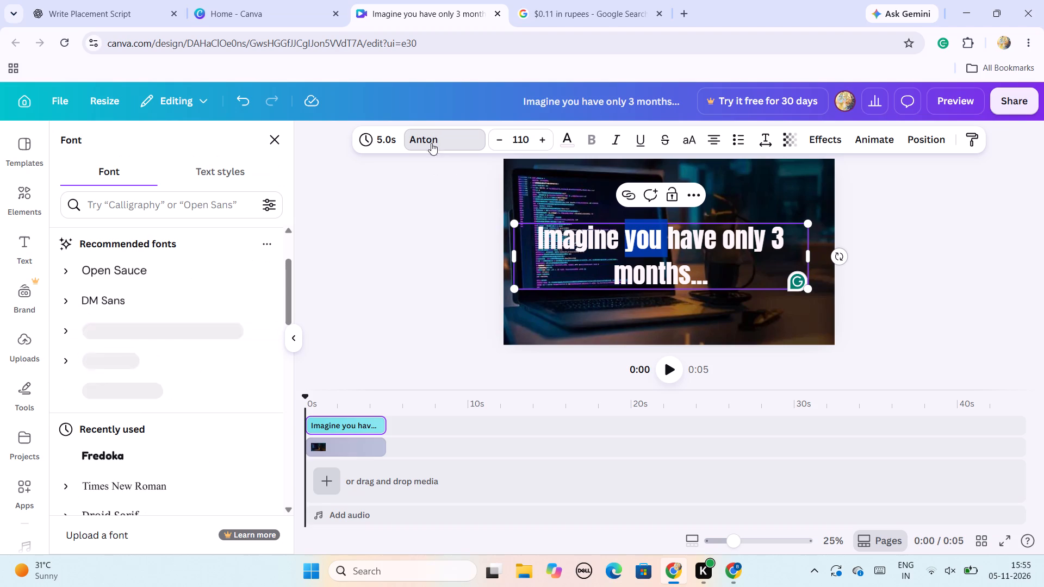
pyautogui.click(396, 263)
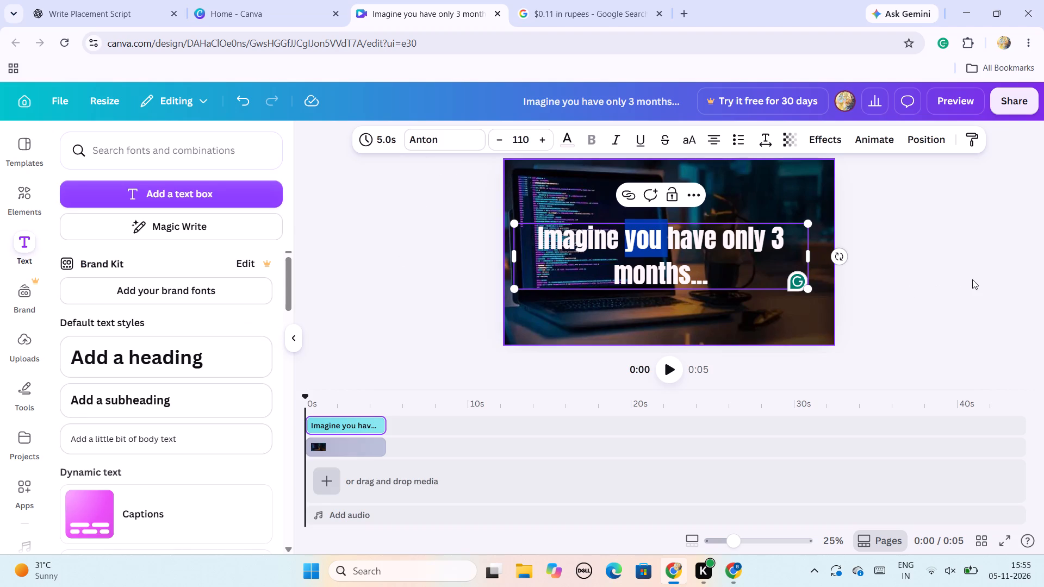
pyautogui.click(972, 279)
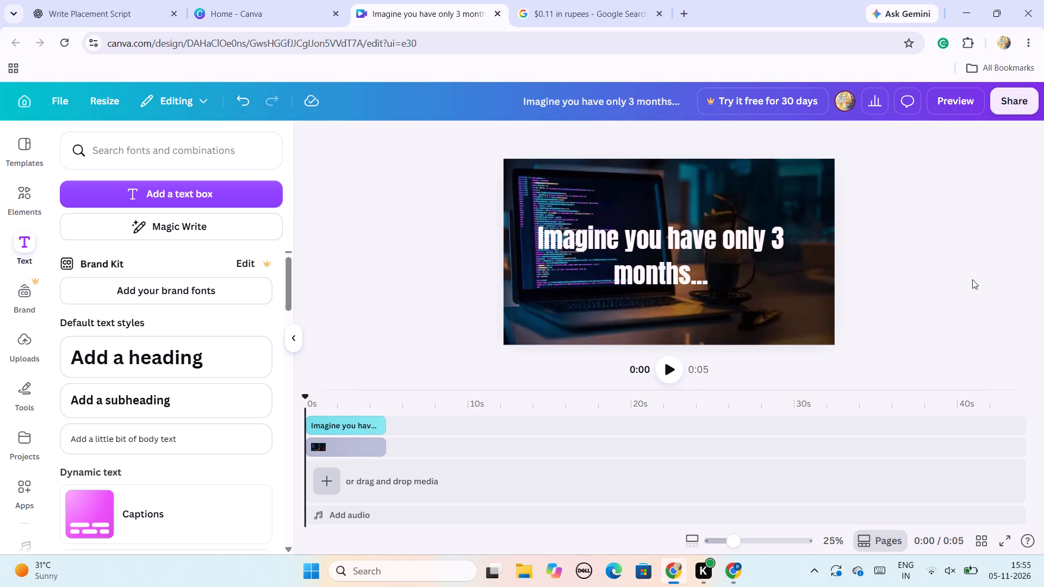
# Move the two-line text back to the horizontal centre of the page, slightly above the middle.
pyautogui.moveTo(753, 241); pyautogui.dragTo(760, 240)
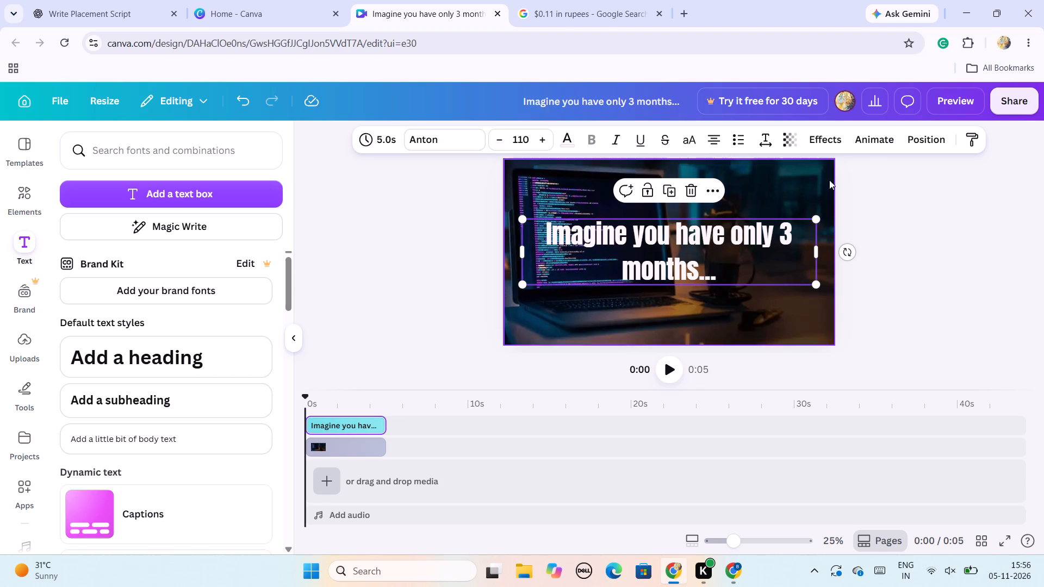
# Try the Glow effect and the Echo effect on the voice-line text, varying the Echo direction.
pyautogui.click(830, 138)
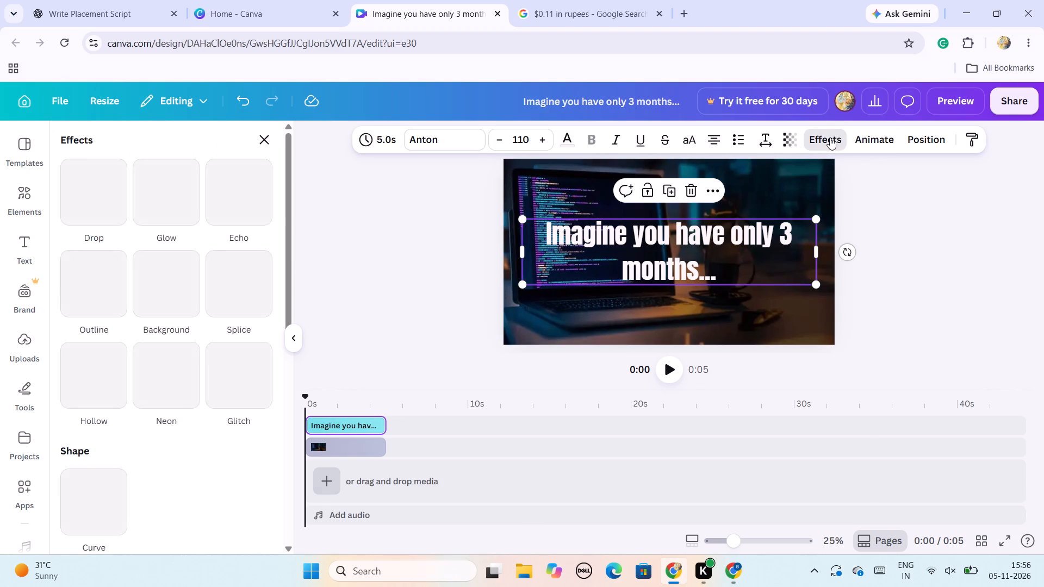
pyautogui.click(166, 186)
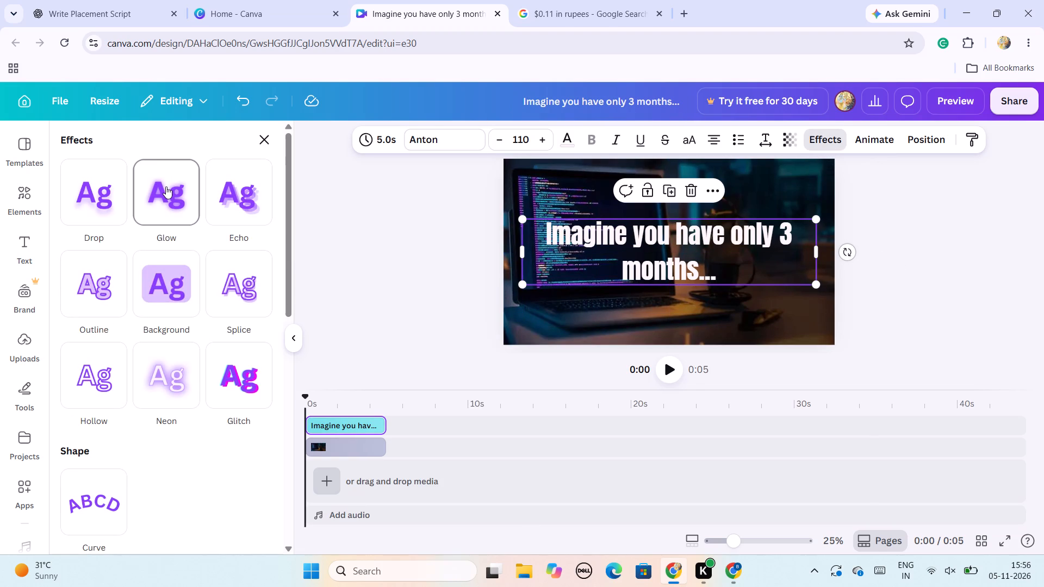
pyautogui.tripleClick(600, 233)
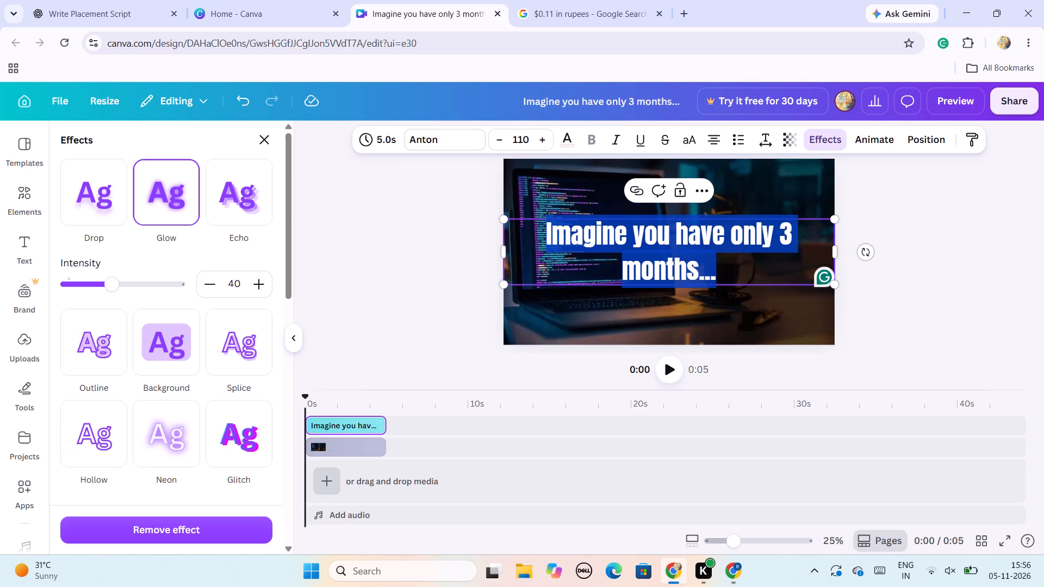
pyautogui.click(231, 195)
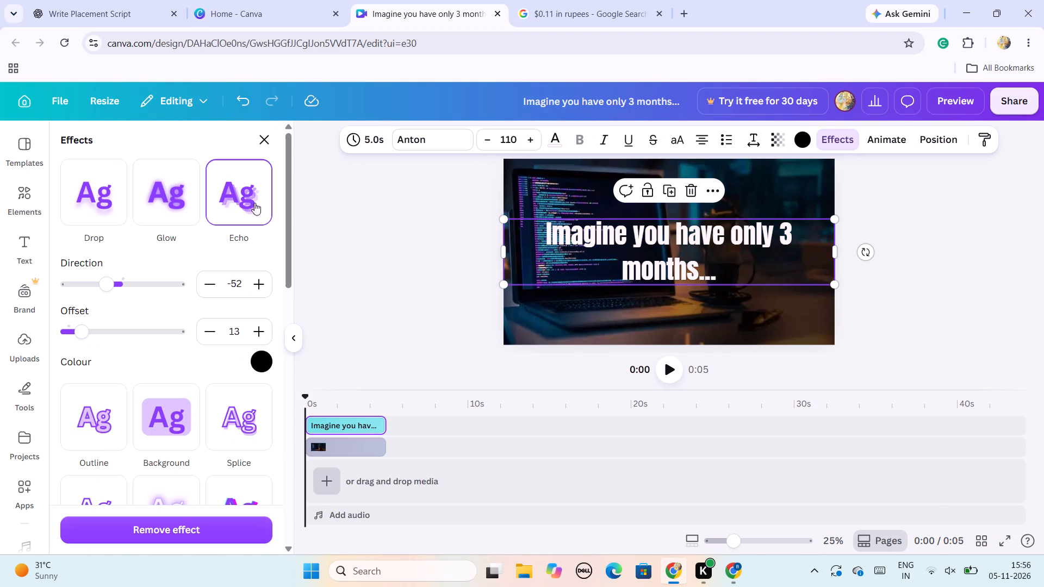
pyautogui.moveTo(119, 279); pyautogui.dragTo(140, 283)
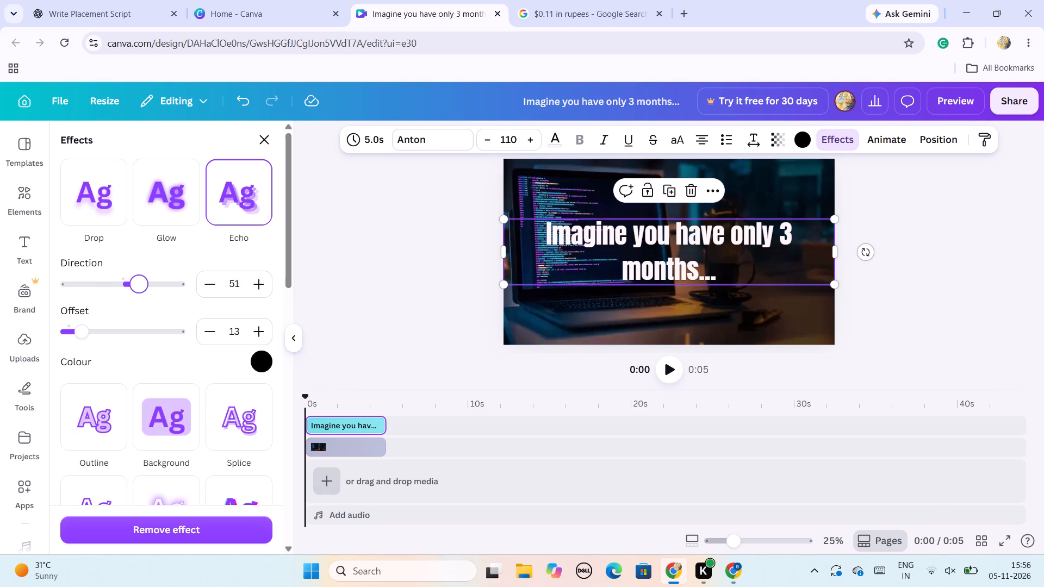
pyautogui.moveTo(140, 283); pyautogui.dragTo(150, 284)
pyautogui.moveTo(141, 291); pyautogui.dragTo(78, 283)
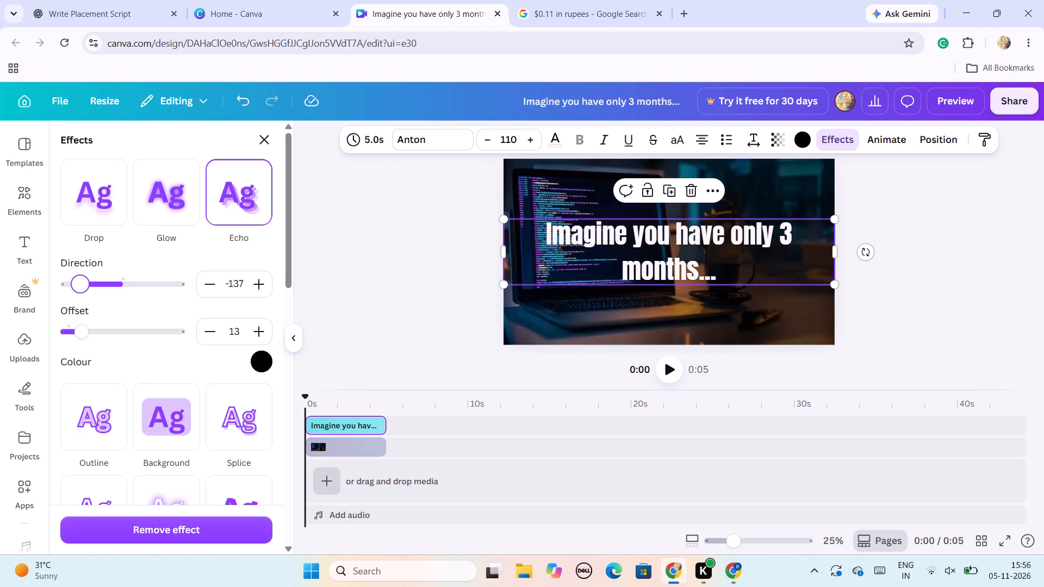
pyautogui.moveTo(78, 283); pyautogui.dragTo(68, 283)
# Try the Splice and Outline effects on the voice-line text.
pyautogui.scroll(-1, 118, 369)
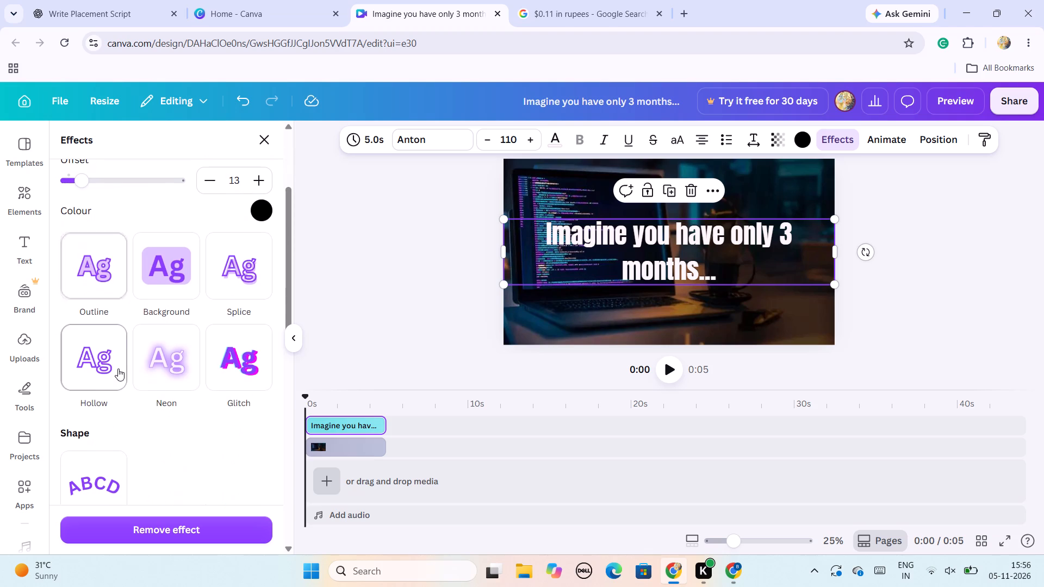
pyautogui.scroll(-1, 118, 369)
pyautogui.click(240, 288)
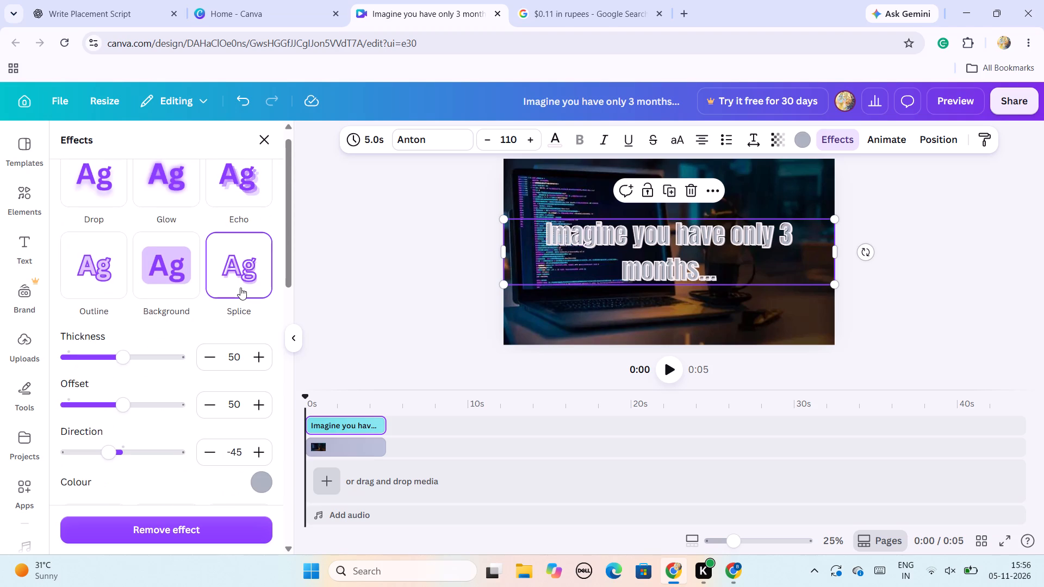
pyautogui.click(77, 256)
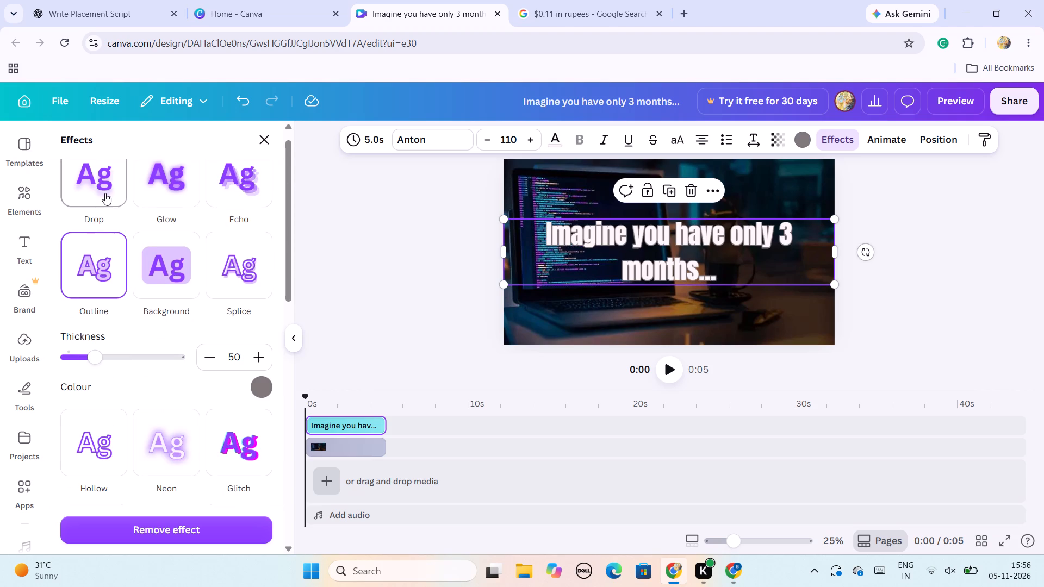
# Apply the Drop shadow effect to the voice-line text with its default settings.
pyautogui.click(105, 193)
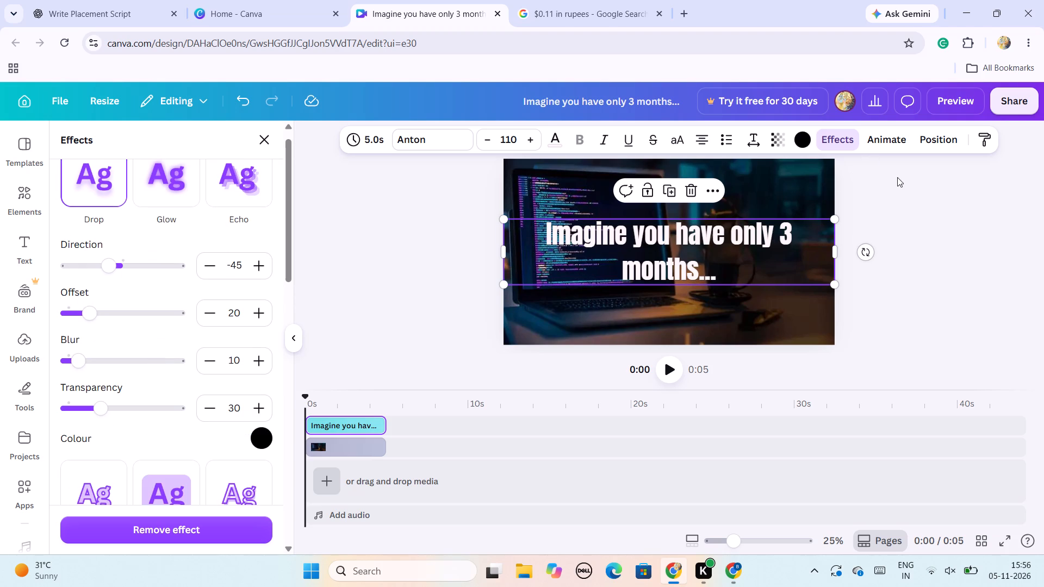
# Apply the Typewriter animation to the voice-line text, set to animate on enter only.
pyautogui.click(890, 145)
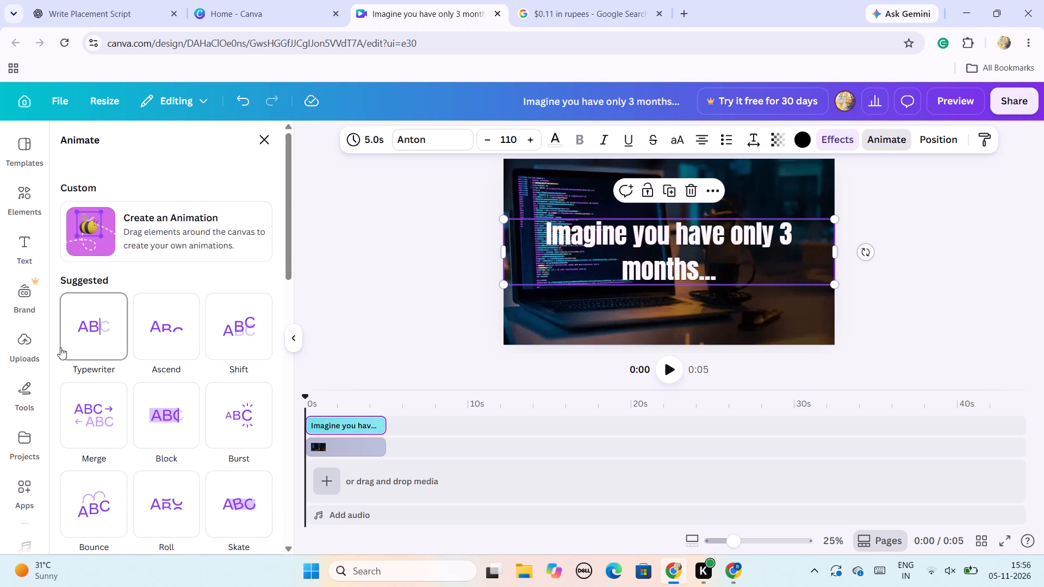
pyautogui.click(89, 330)
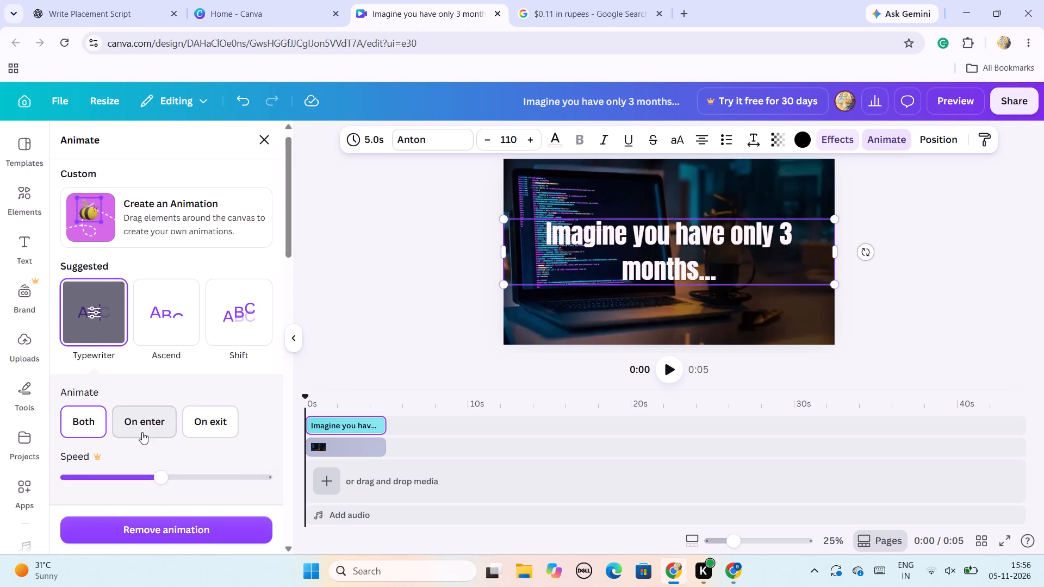
pyautogui.click(154, 424)
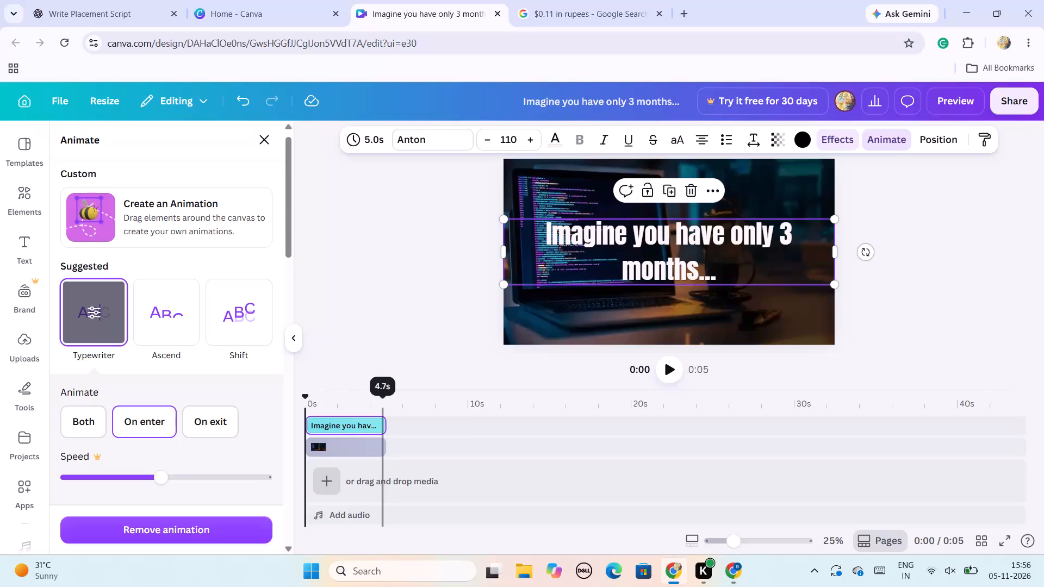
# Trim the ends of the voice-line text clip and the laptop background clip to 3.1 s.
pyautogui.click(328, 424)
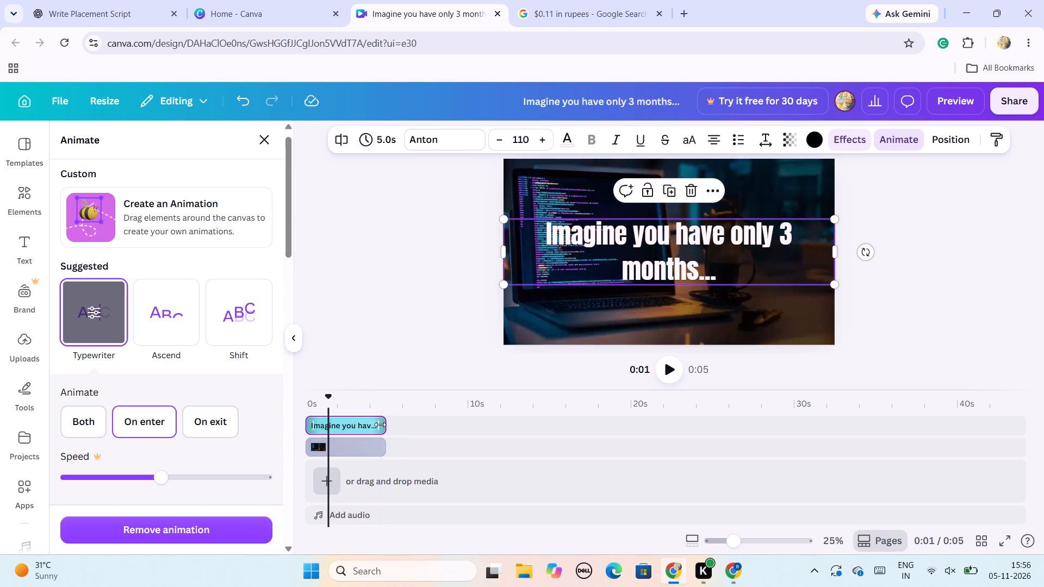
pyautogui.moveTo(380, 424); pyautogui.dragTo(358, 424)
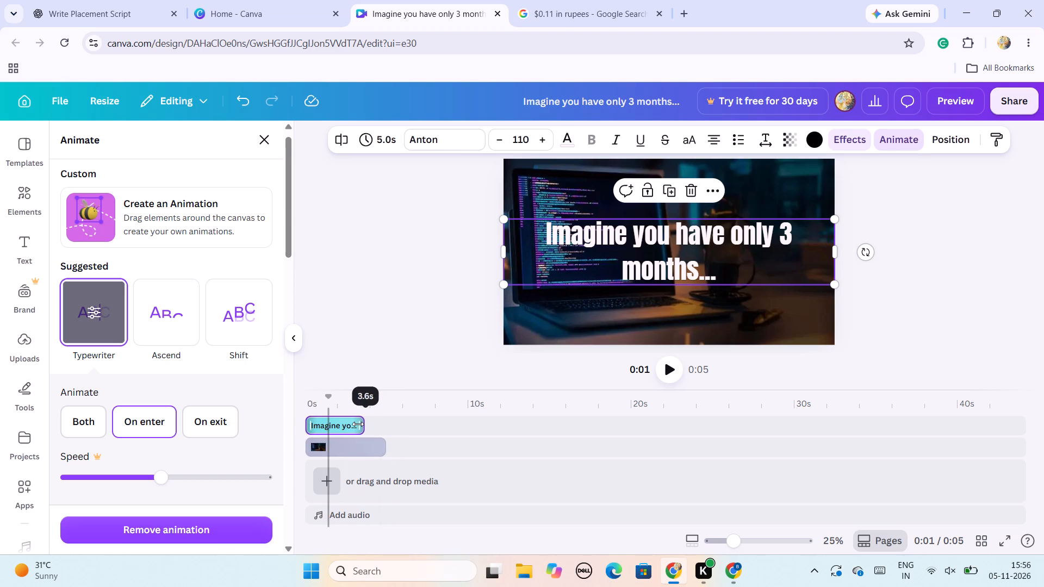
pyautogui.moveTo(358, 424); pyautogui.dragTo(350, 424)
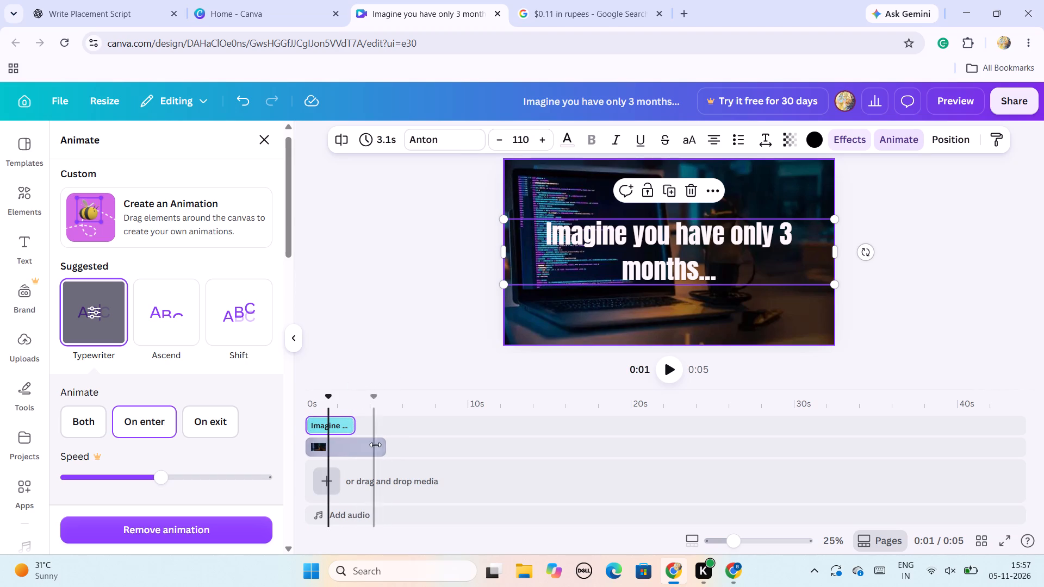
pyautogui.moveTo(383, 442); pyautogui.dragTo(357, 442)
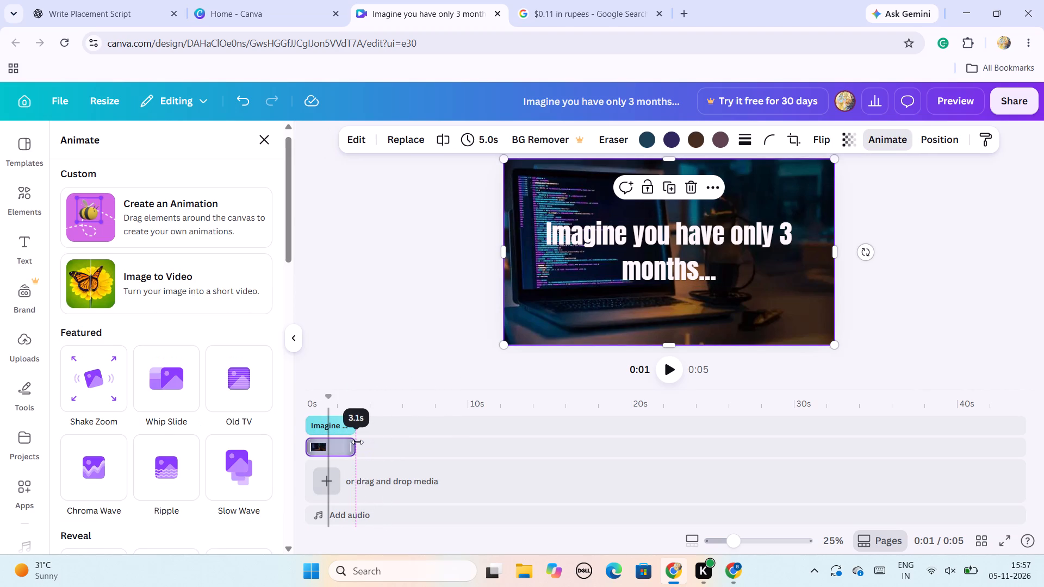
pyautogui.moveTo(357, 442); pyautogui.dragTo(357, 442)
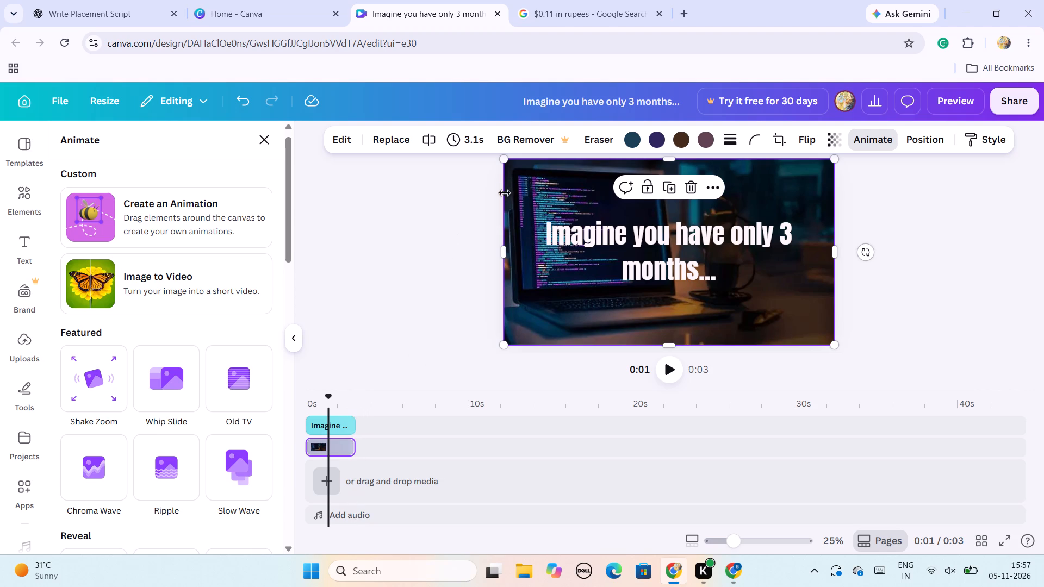
# Play the scene from the start to check the text animation and timing.
pyautogui.click(307, 399)
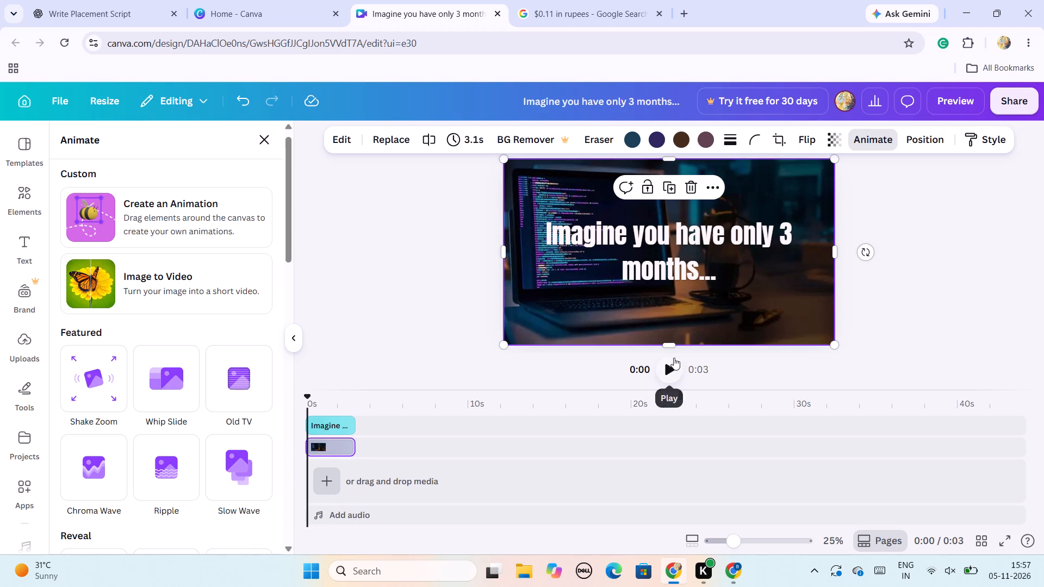
pyautogui.click(670, 361)
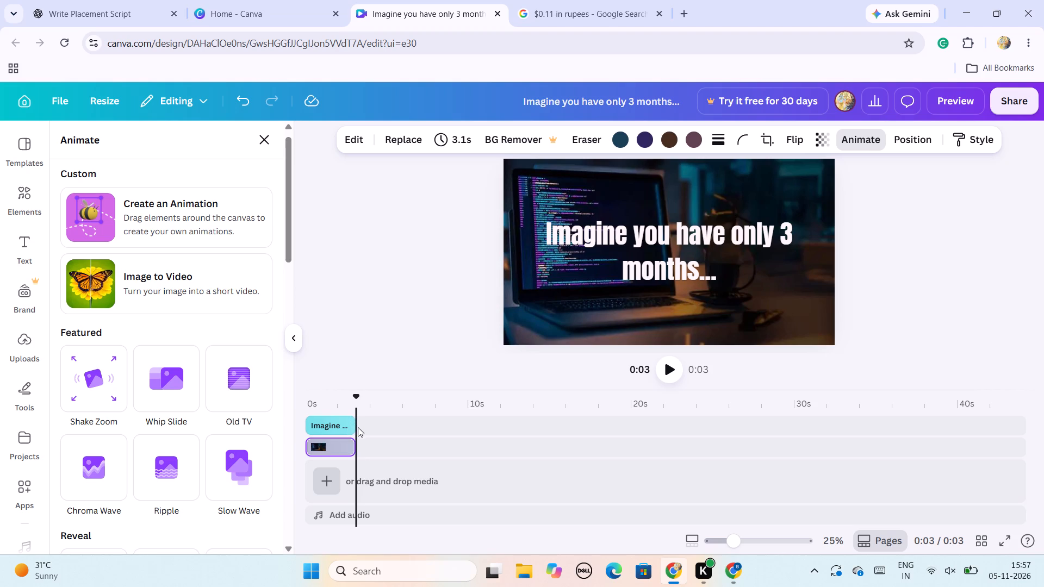
# Shorten both the voice-line text clip and the laptop background clip to 2.2 s.
pyautogui.click(343, 426)
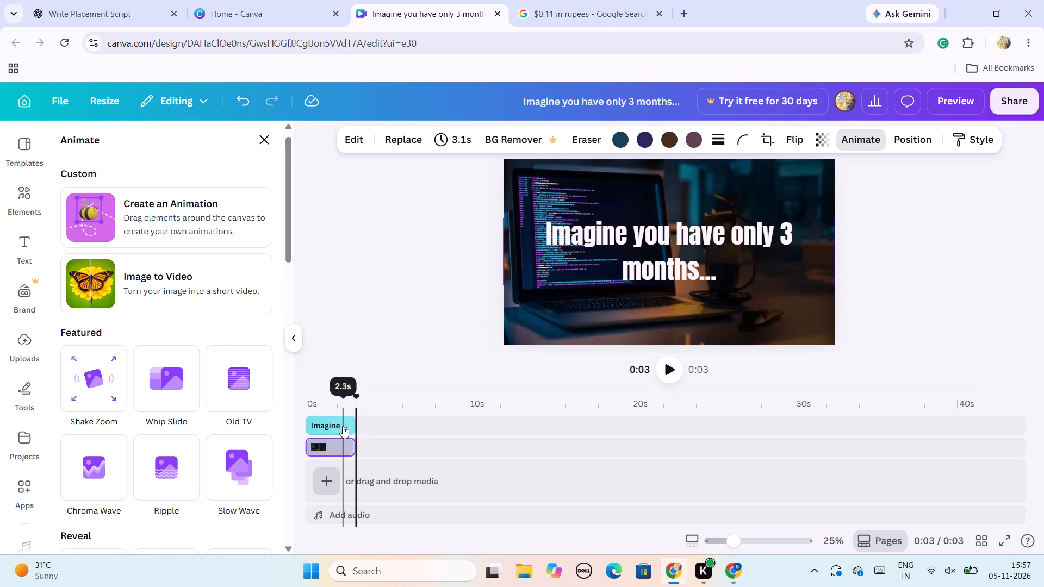
pyautogui.moveTo(349, 427); pyautogui.dragTo(346, 427)
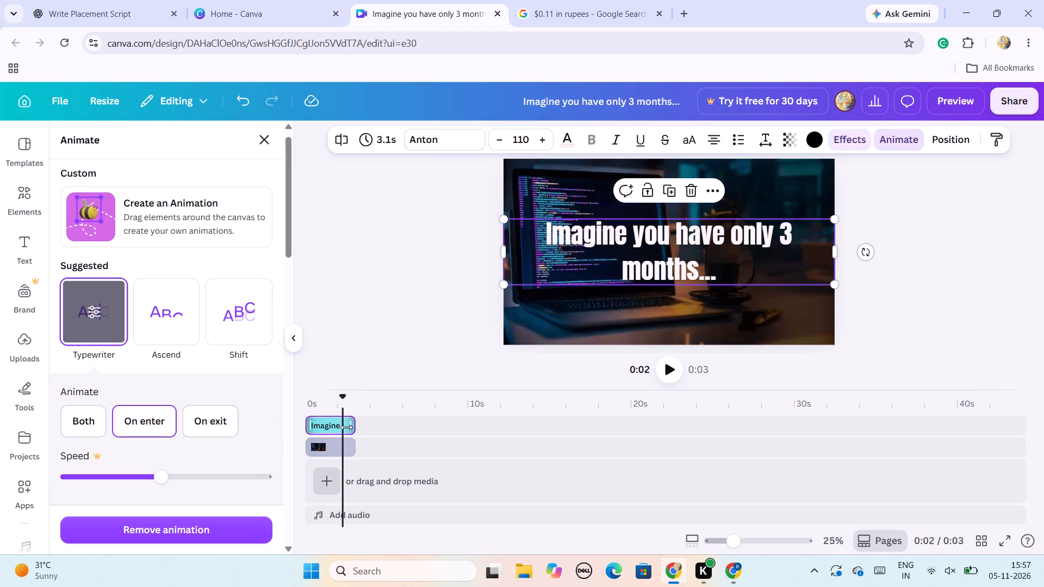
pyautogui.moveTo(346, 427); pyautogui.dragTo(340, 429)
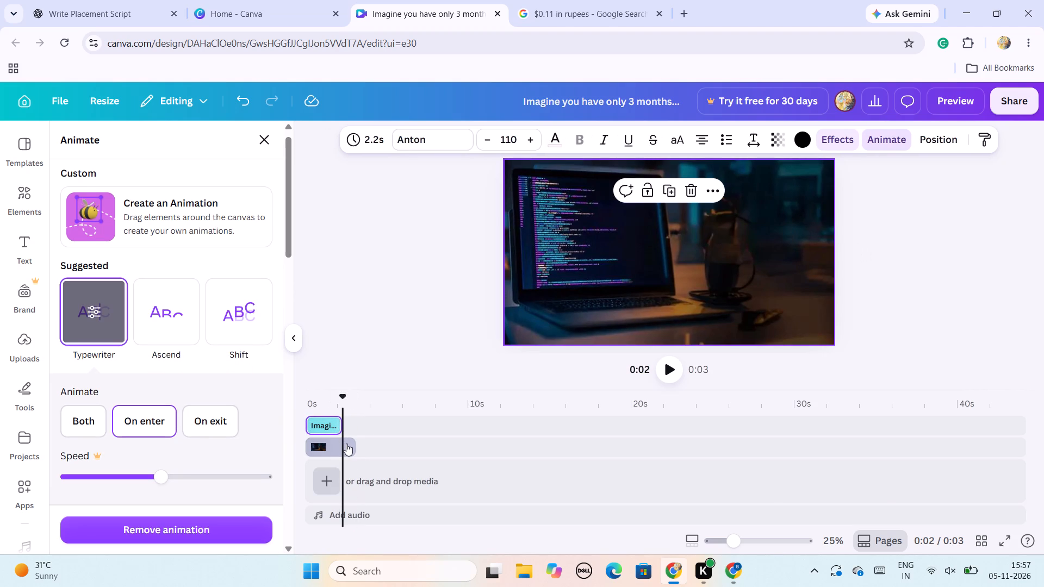
pyautogui.click(350, 445)
pyautogui.moveTo(351, 445); pyautogui.dragTo(347, 445)
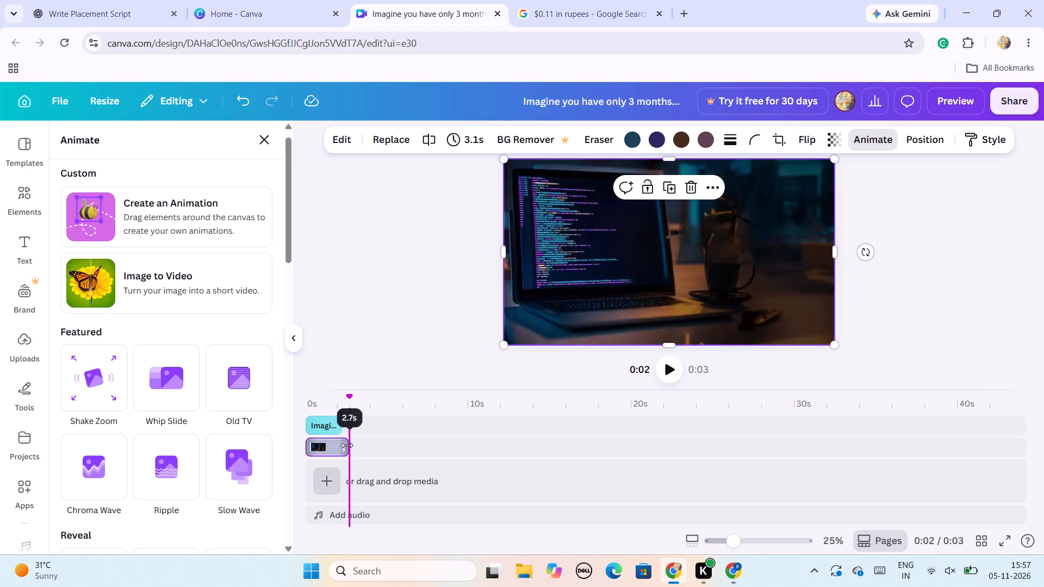
pyautogui.moveTo(347, 445); pyautogui.dragTo(339, 446)
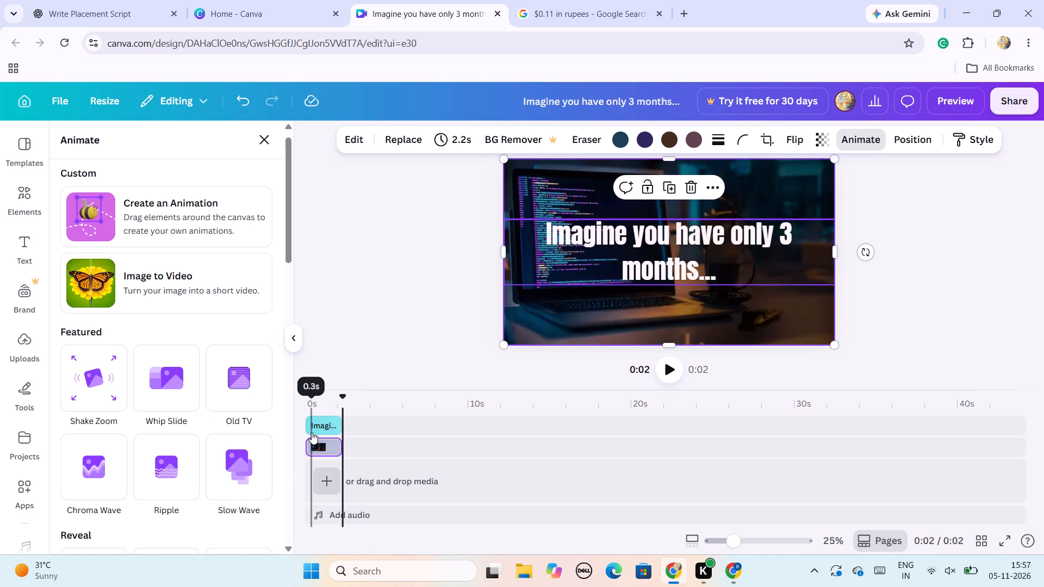
# Play the shortened scene from the start.
pyautogui.click(308, 432)
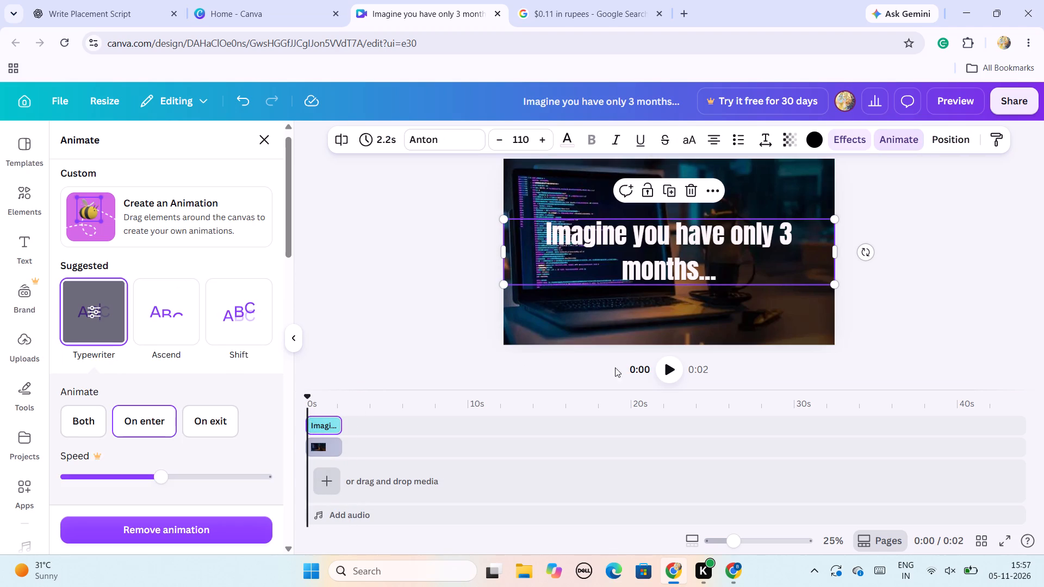
pyautogui.click(668, 370)
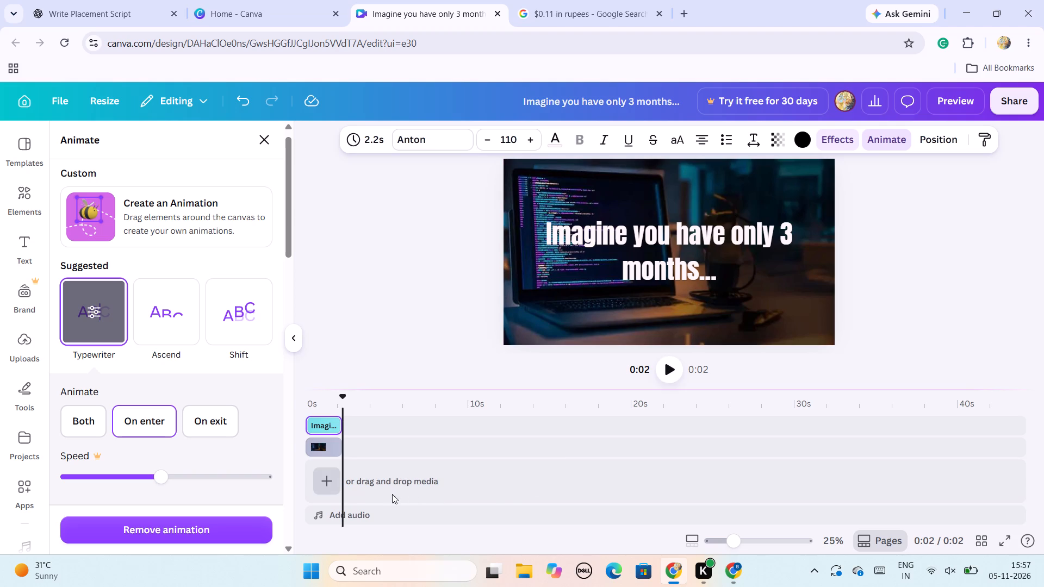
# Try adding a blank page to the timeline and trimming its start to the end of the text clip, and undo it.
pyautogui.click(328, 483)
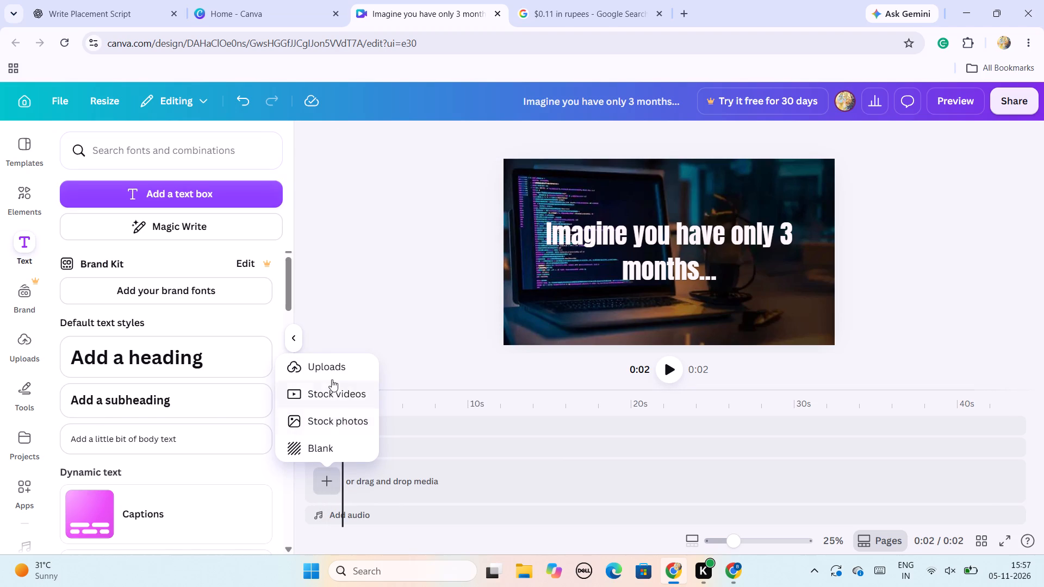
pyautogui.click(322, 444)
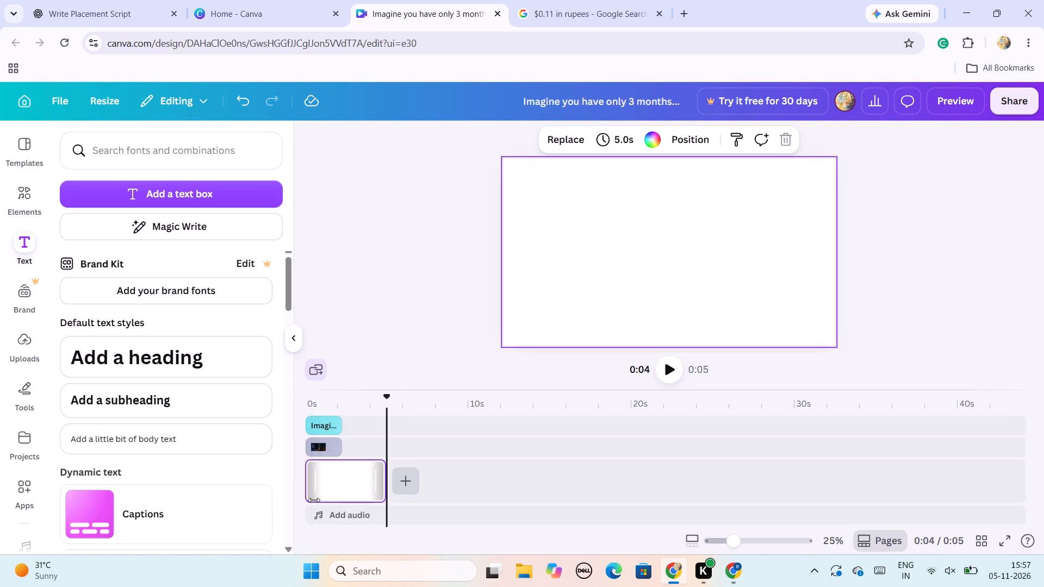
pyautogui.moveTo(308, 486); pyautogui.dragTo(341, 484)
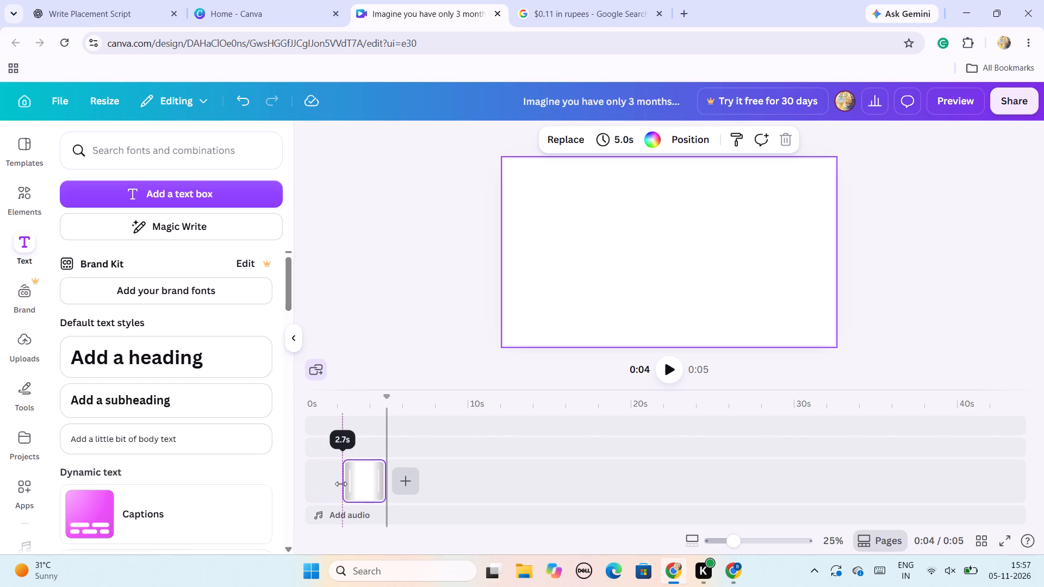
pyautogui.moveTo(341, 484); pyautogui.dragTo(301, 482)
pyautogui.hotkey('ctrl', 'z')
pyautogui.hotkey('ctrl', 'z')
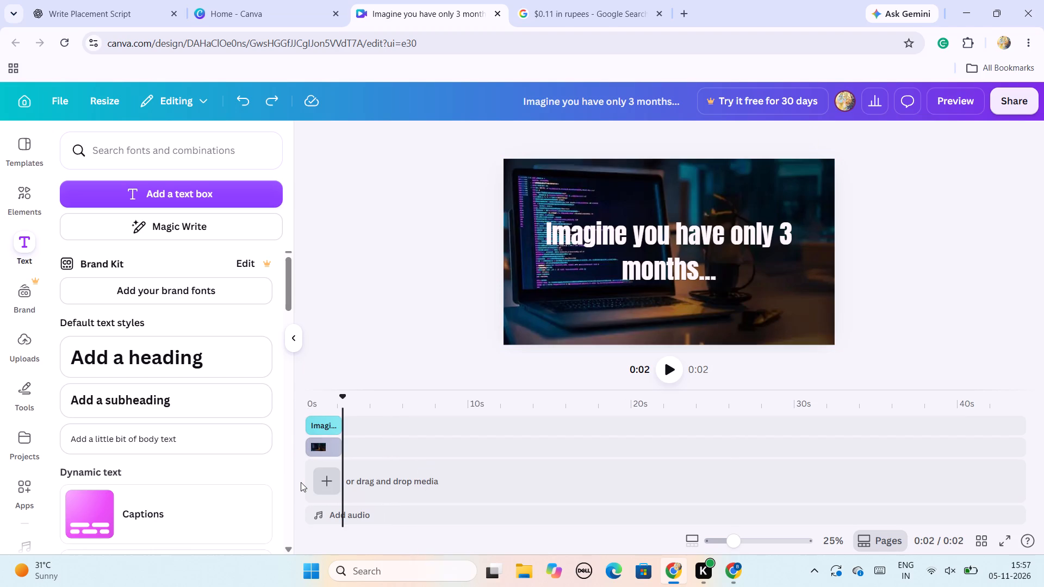
# Play back the scene again.
pyautogui.click(368, 443)
pyautogui.click(664, 374)
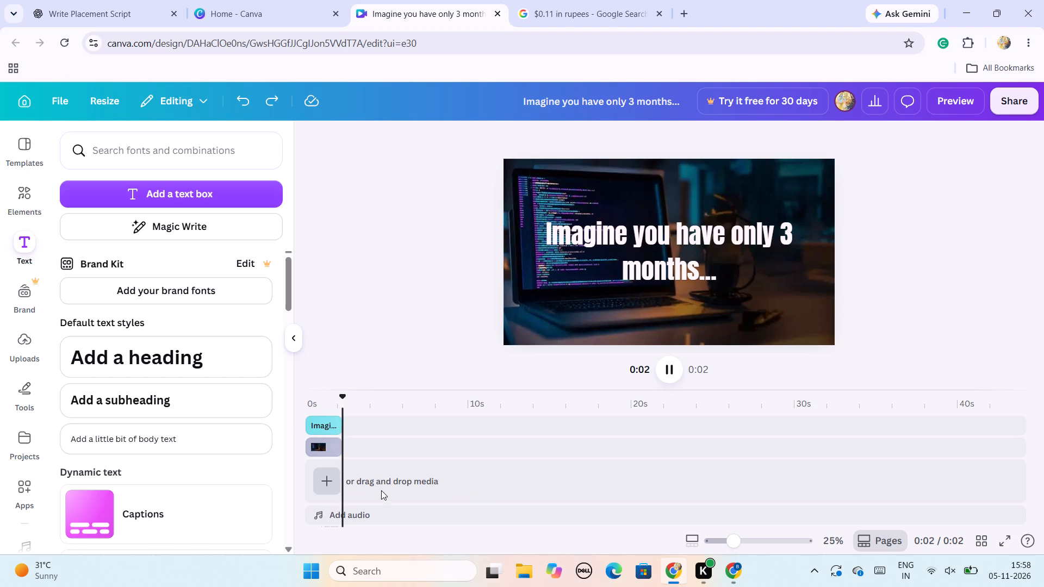
# Add a blank page to the main track of the timeline.
pyautogui.click(325, 485)
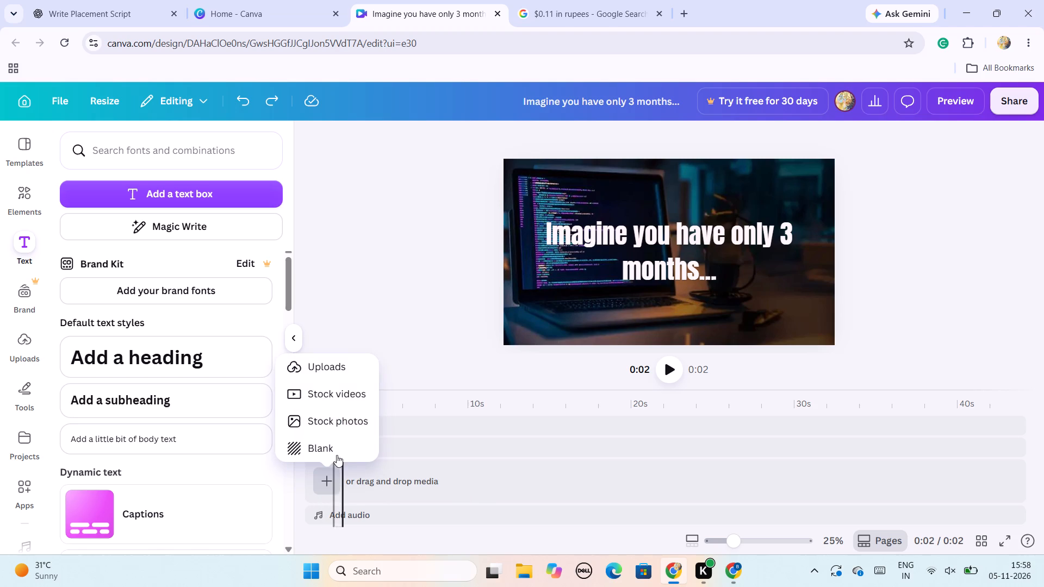
pyautogui.click(336, 369)
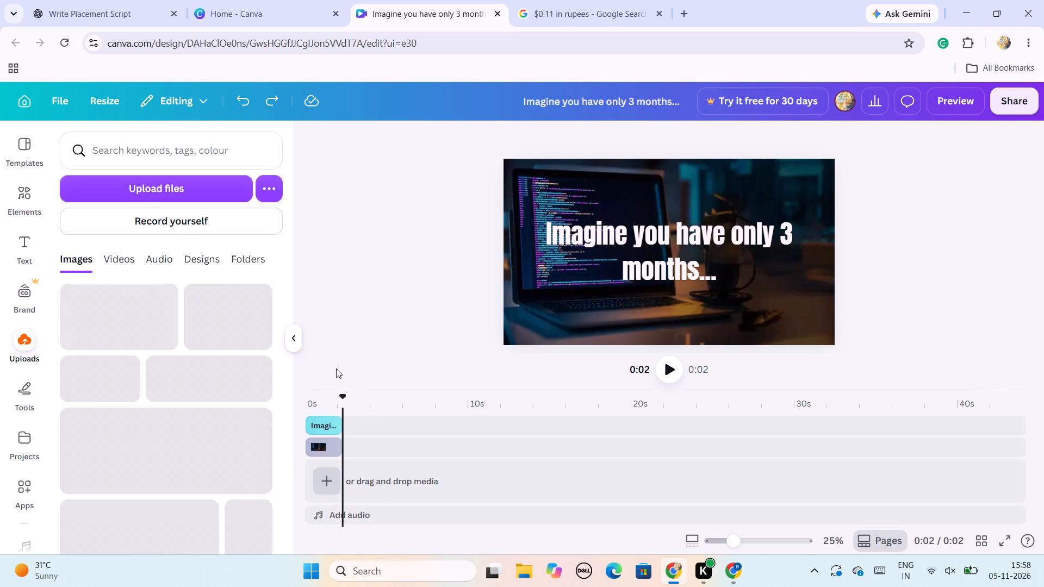
pyautogui.click(324, 476)
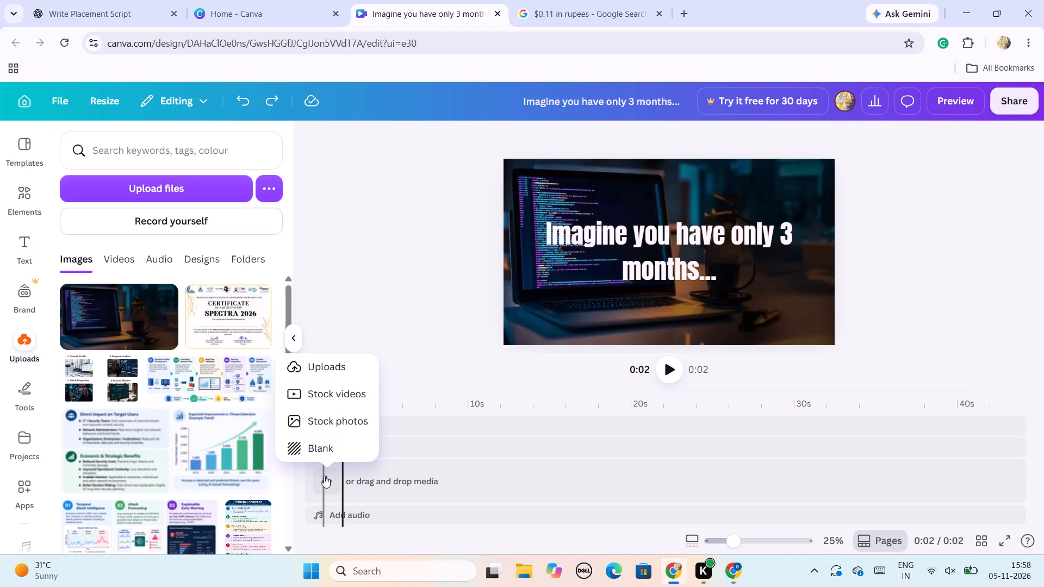
pyautogui.click(326, 440)
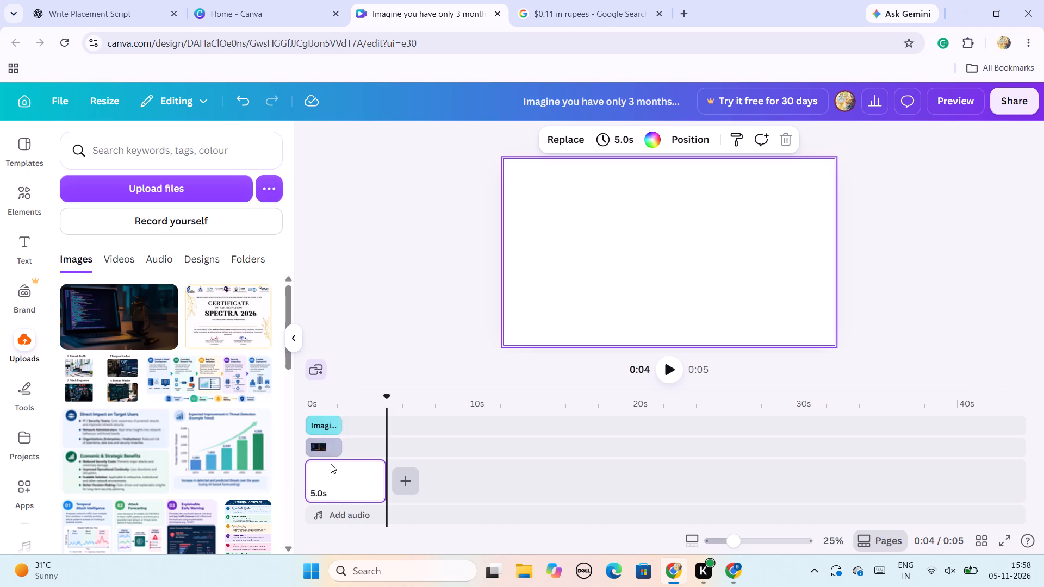
pyautogui.click(356, 481)
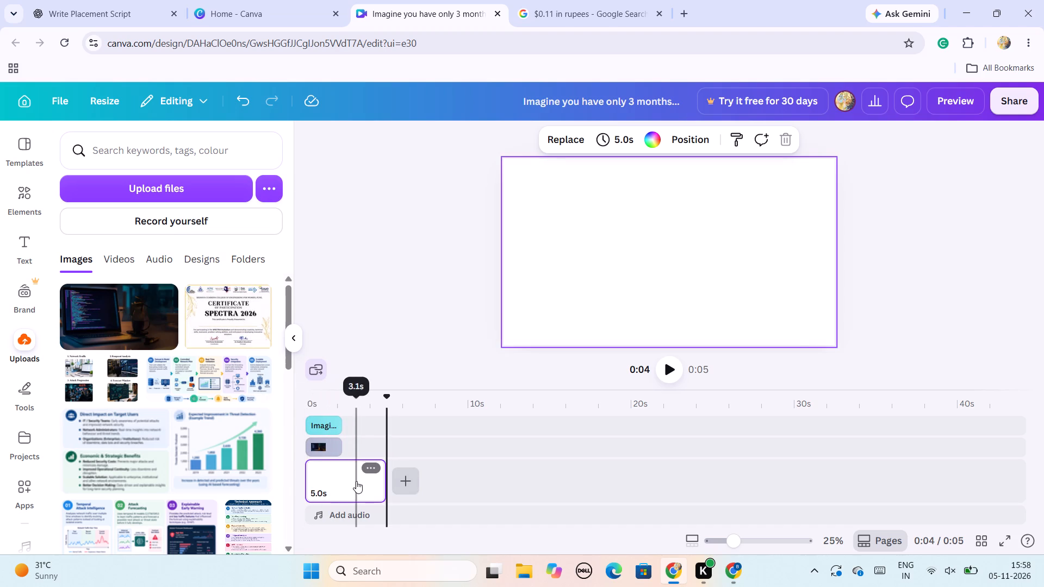
pyautogui.click(307, 480)
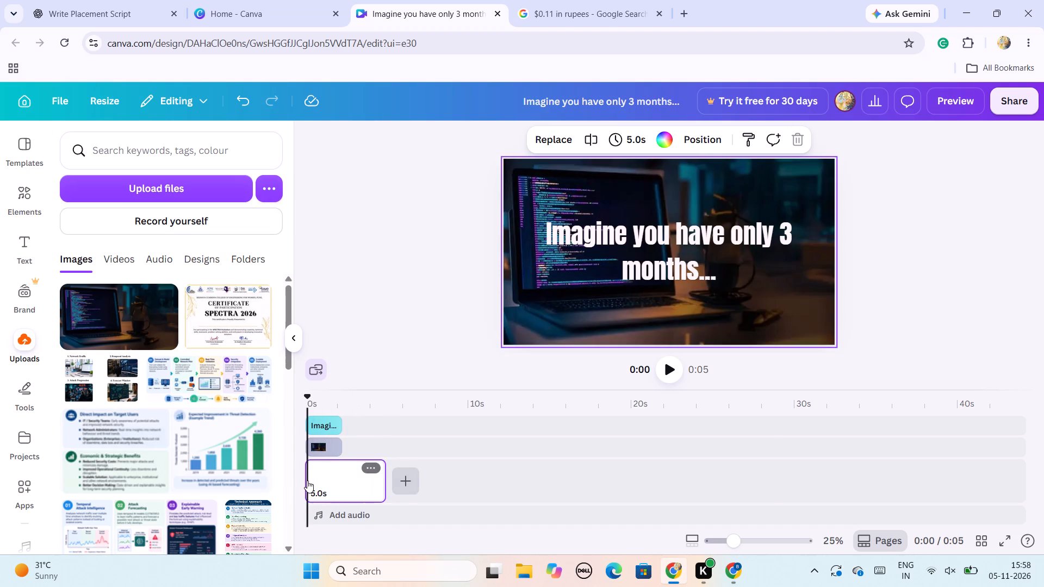
pyautogui.click(669, 368)
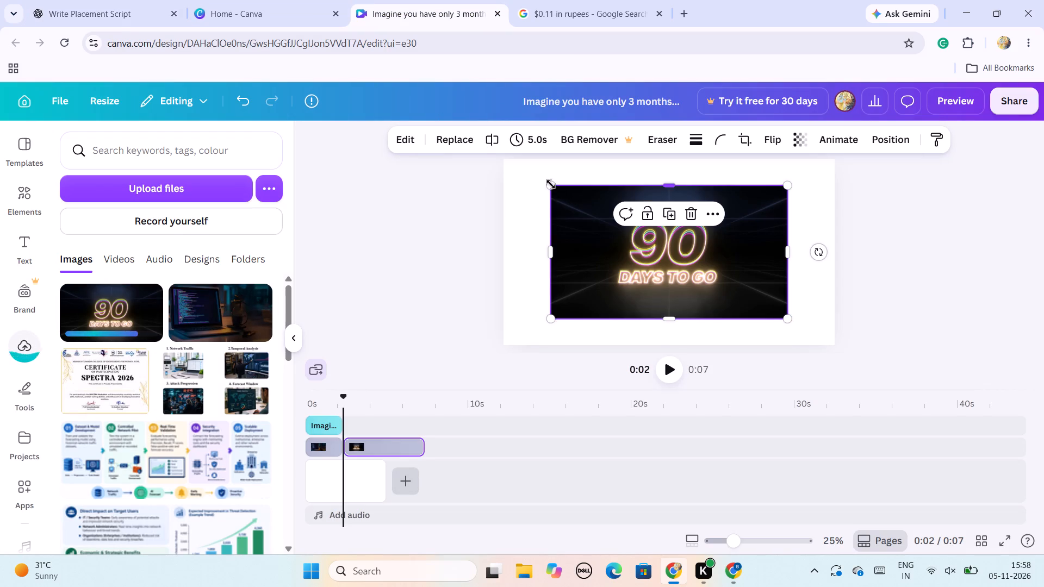
pyautogui.moveTo(550, 184); pyautogui.dragTo(500, 161)
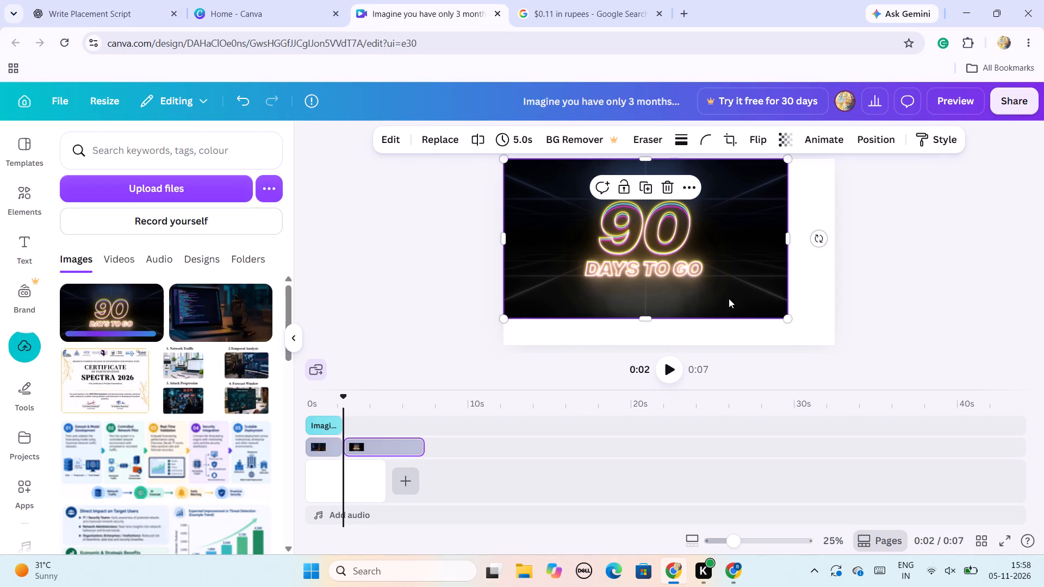
pyautogui.moveTo(788, 320); pyautogui.dragTo(830, 354)
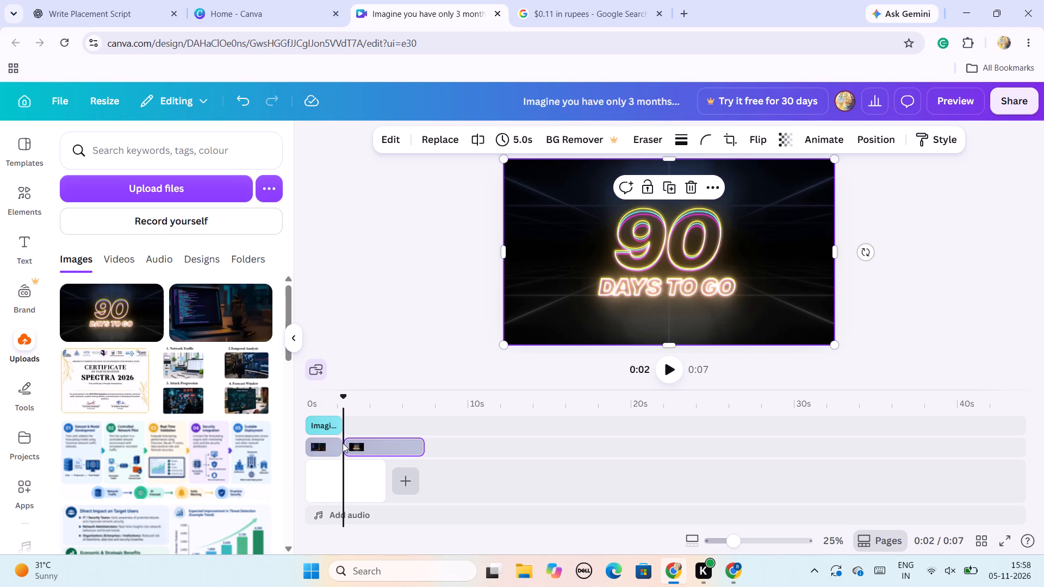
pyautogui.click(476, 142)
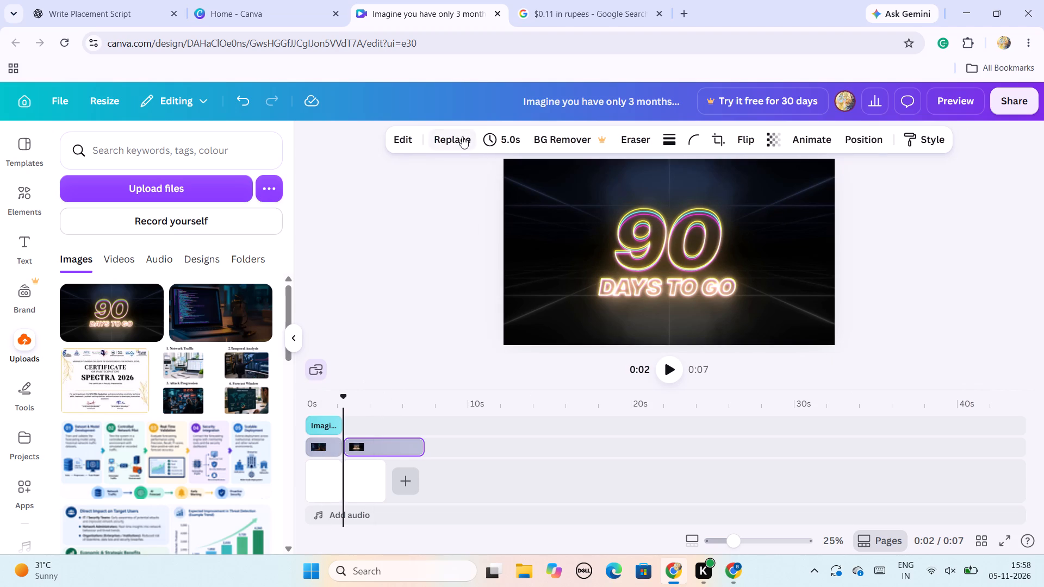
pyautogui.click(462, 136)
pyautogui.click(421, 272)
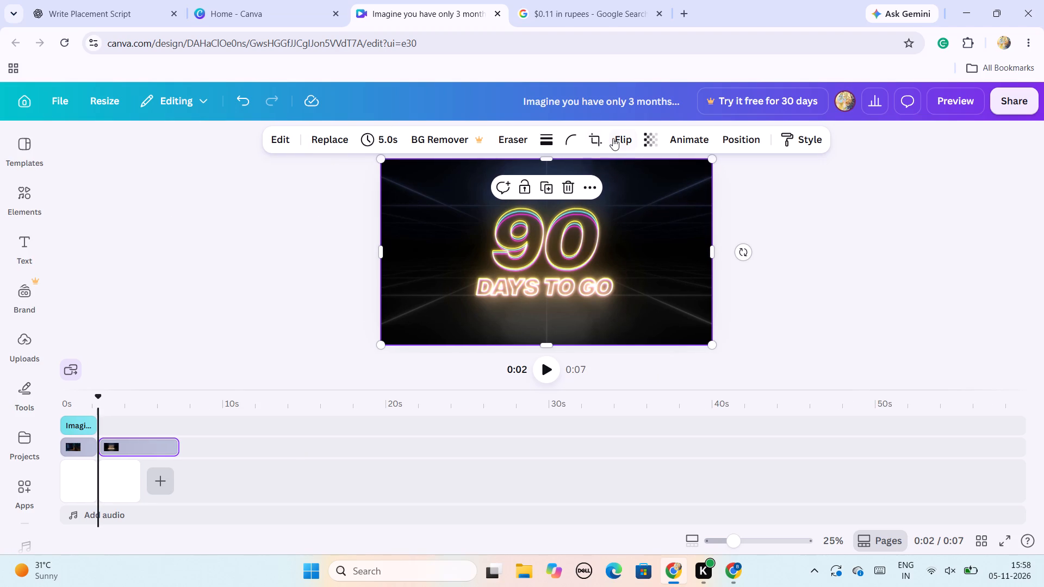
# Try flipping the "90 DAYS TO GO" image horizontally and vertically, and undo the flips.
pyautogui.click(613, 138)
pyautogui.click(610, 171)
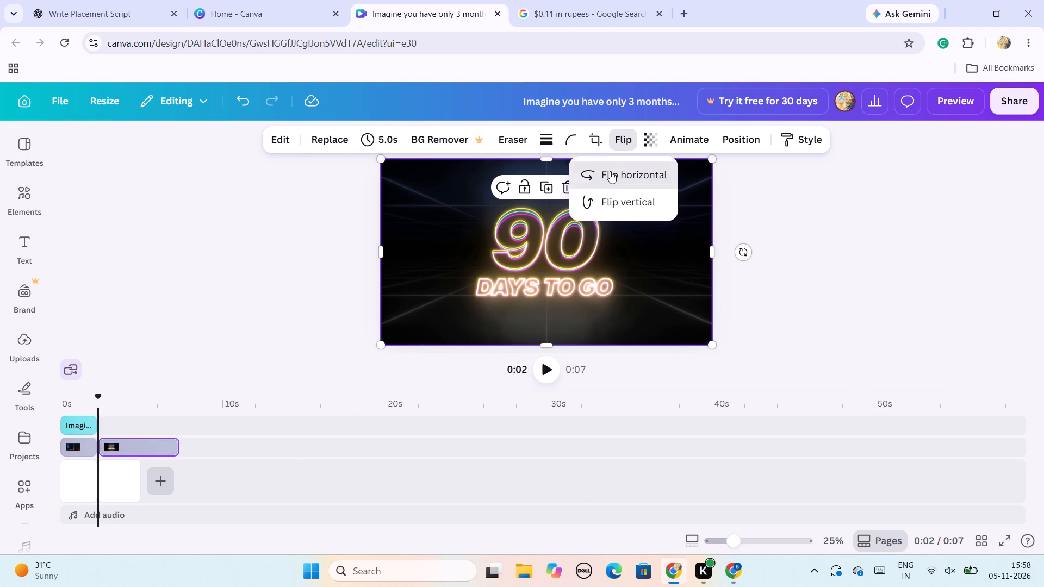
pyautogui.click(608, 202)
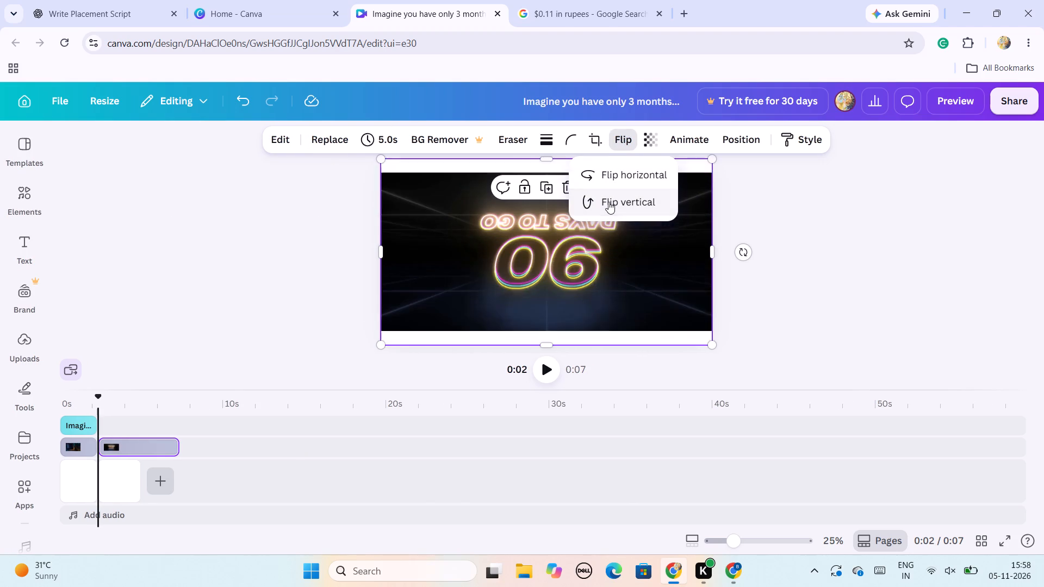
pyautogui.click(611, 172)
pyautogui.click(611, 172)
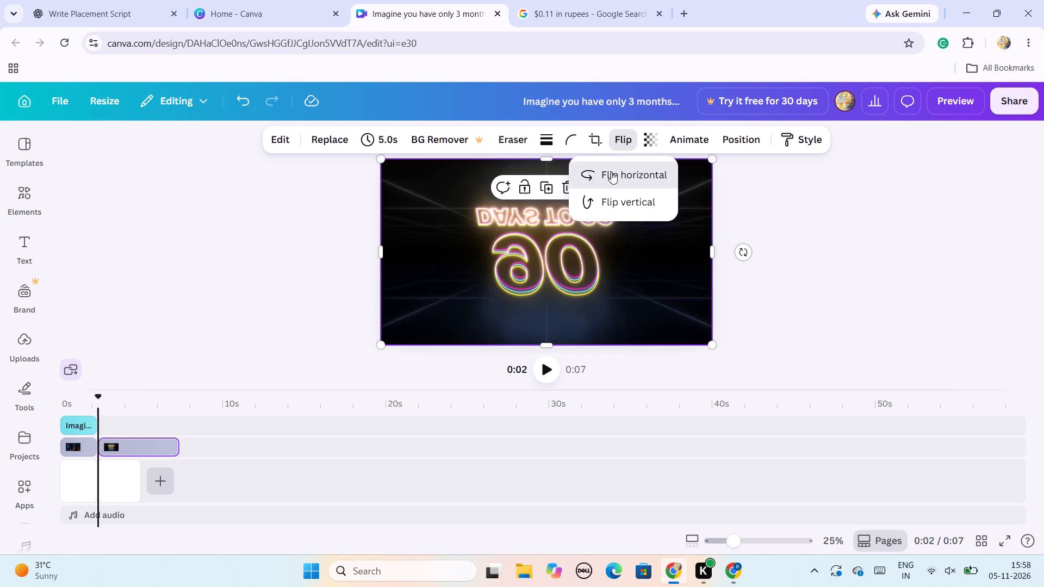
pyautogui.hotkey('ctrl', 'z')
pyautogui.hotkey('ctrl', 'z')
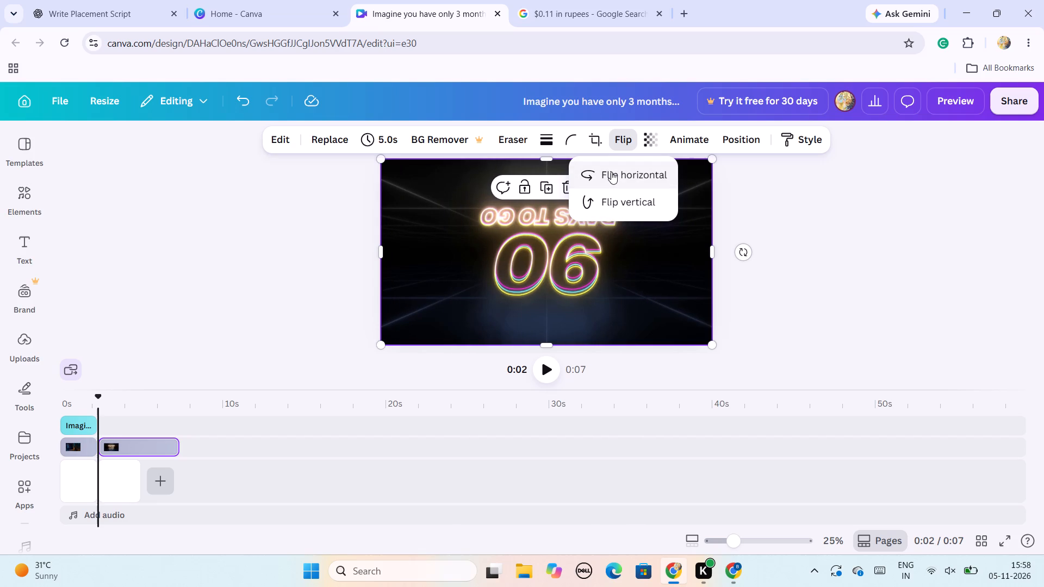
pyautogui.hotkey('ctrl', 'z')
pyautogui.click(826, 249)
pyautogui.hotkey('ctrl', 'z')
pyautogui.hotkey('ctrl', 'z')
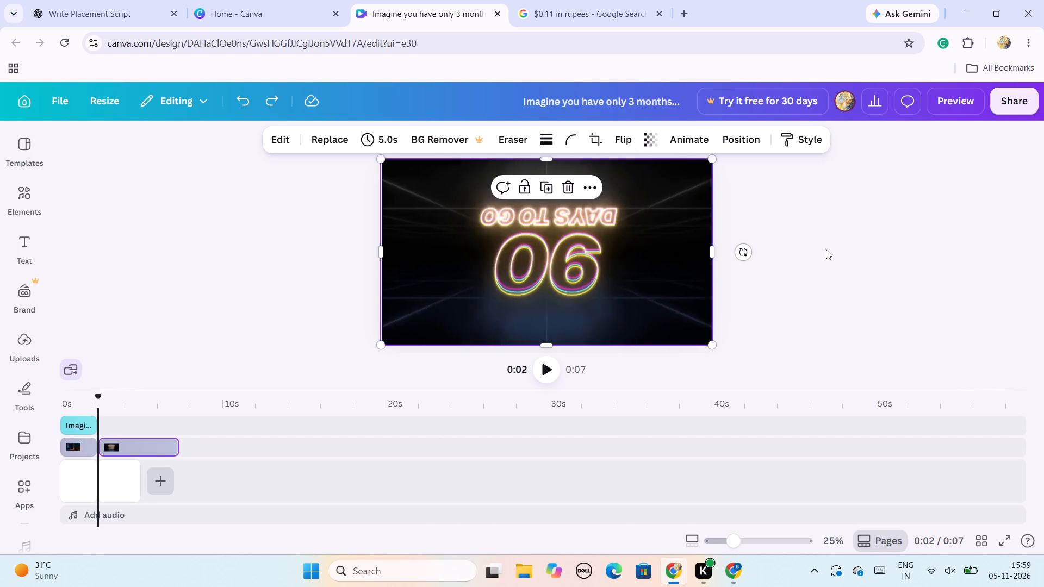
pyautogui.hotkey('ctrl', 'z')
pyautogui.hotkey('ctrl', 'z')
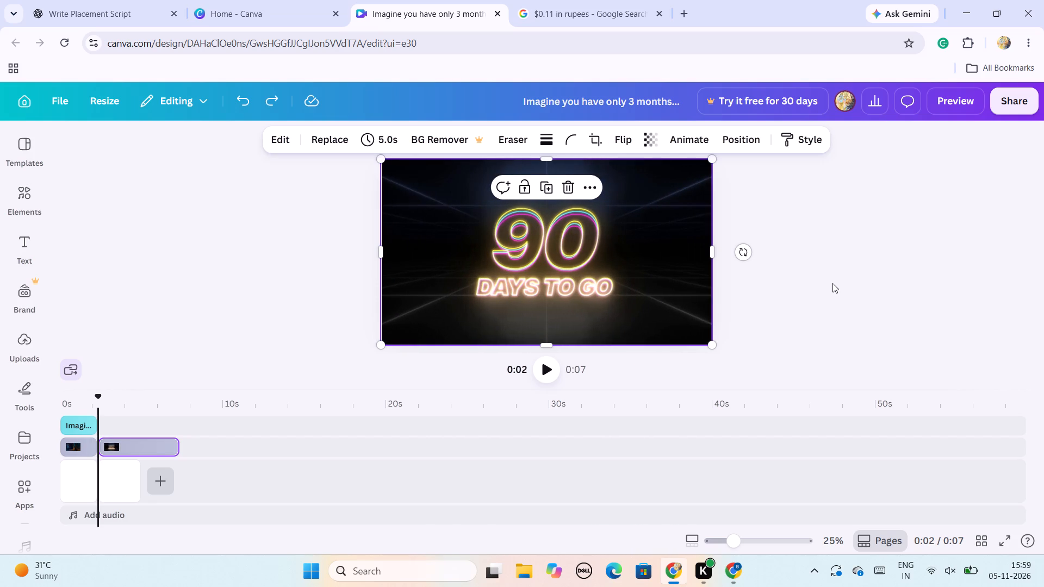
# Play the video from the start to check the "90 DAYS TO GO" clip.
pyautogui.hscroll(-1, 832, 283)
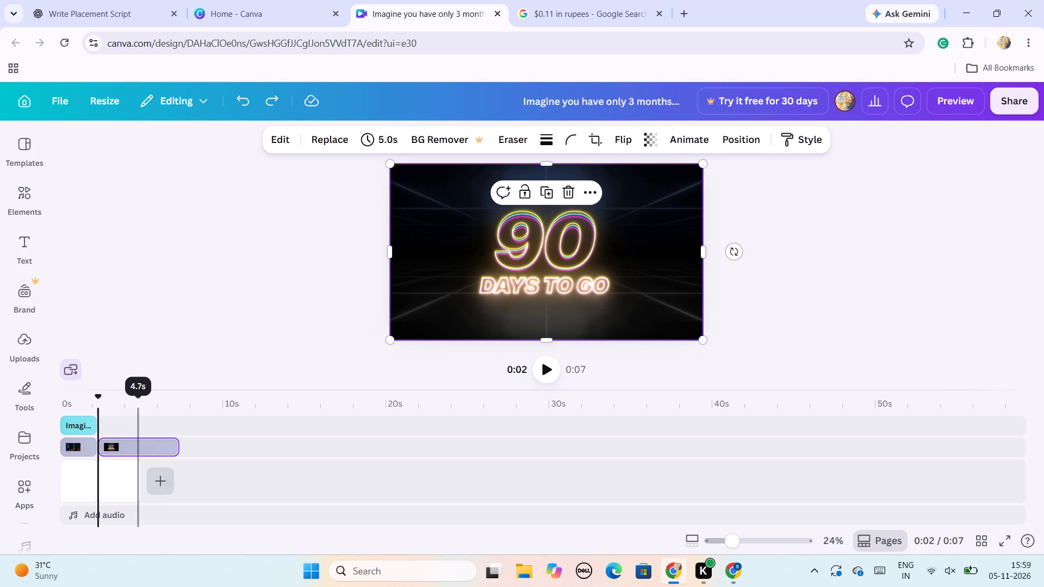
pyautogui.click(59, 402)
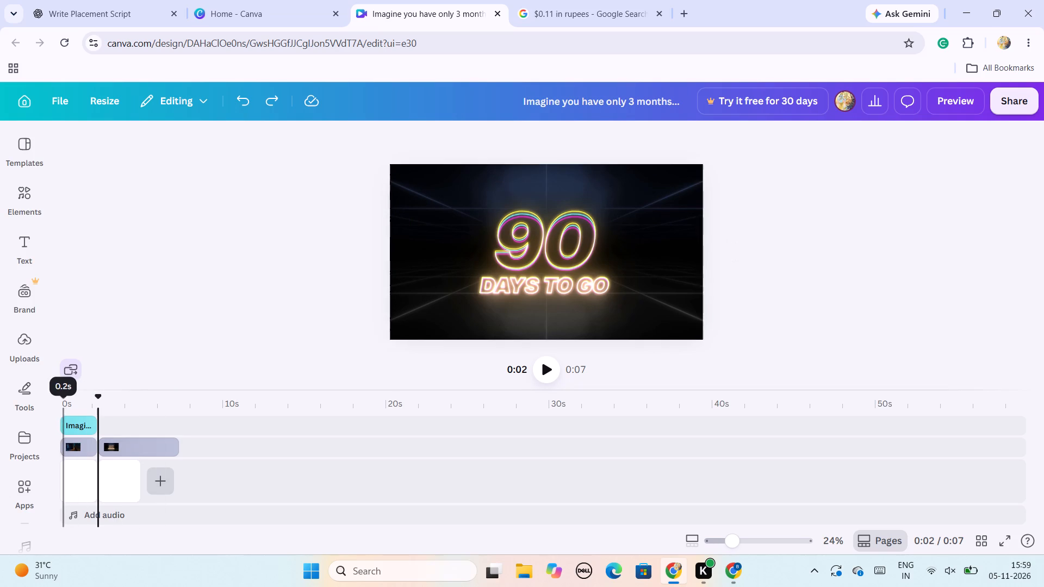
pyautogui.click(64, 409)
pyautogui.click(551, 374)
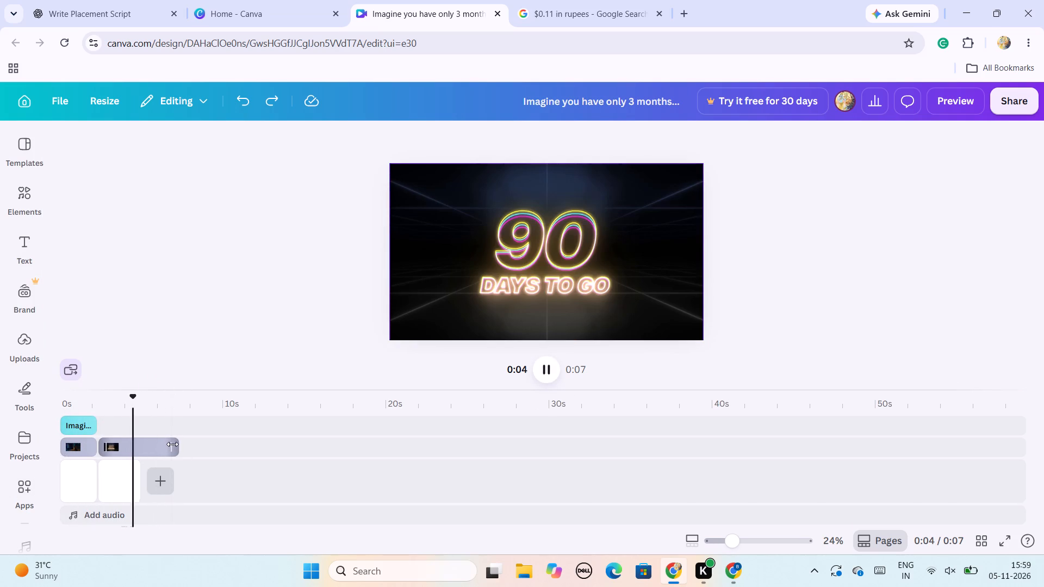
# Trim the "90 DAYS TO GO" image clip to 1.2 s on the timeline.
pyautogui.moveTo(172, 444); pyautogui.dragTo(111, 435)
# Adjust the length of the second blank page on the timeline to 4.6 s.
pyautogui.moveTo(136, 476); pyautogui.dragTo(133, 476)
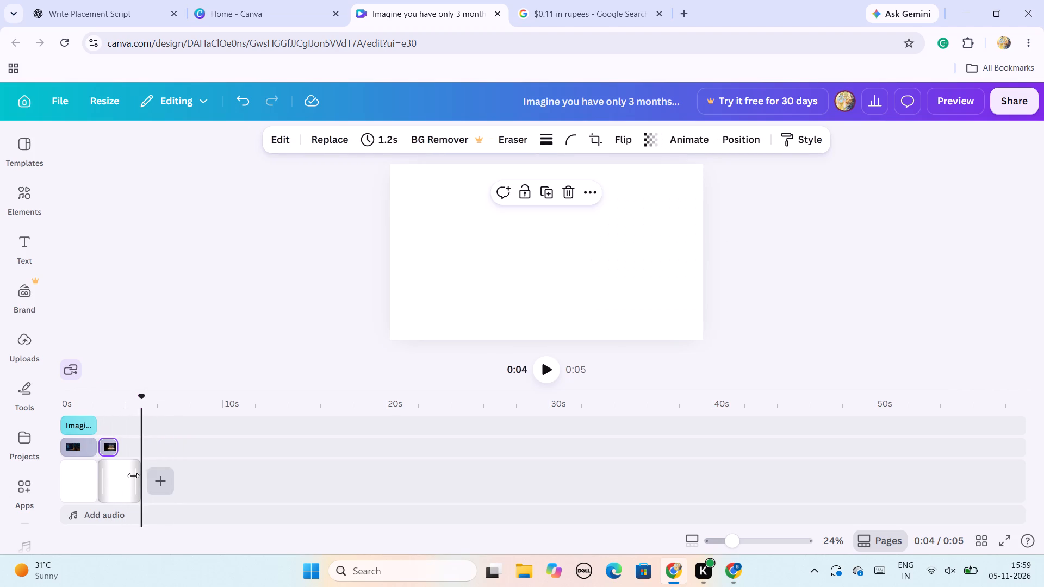
pyautogui.moveTo(133, 476); pyautogui.dragTo(122, 472)
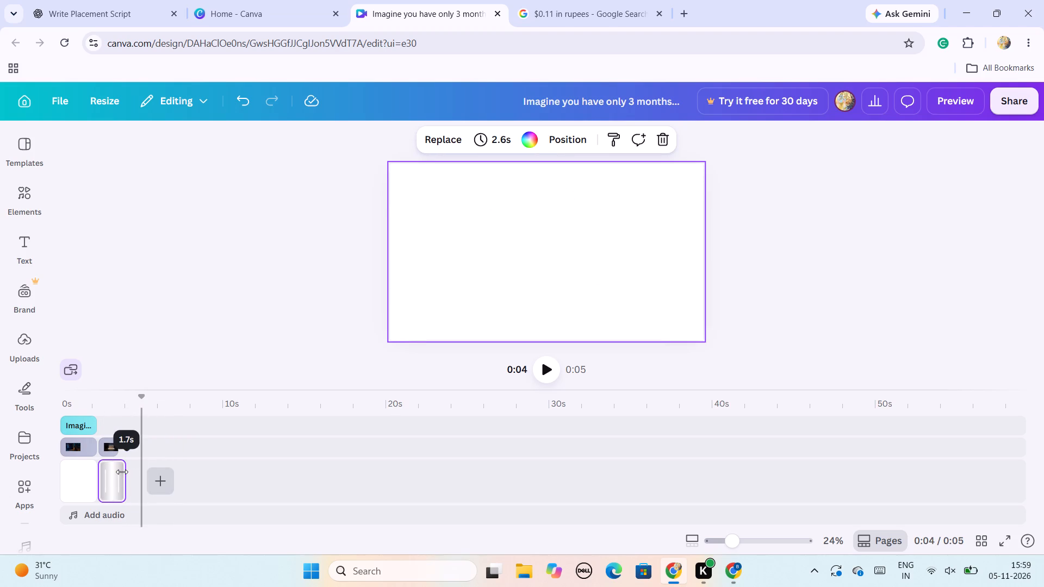
pyautogui.moveTo(122, 472); pyautogui.dragTo(169, 478)
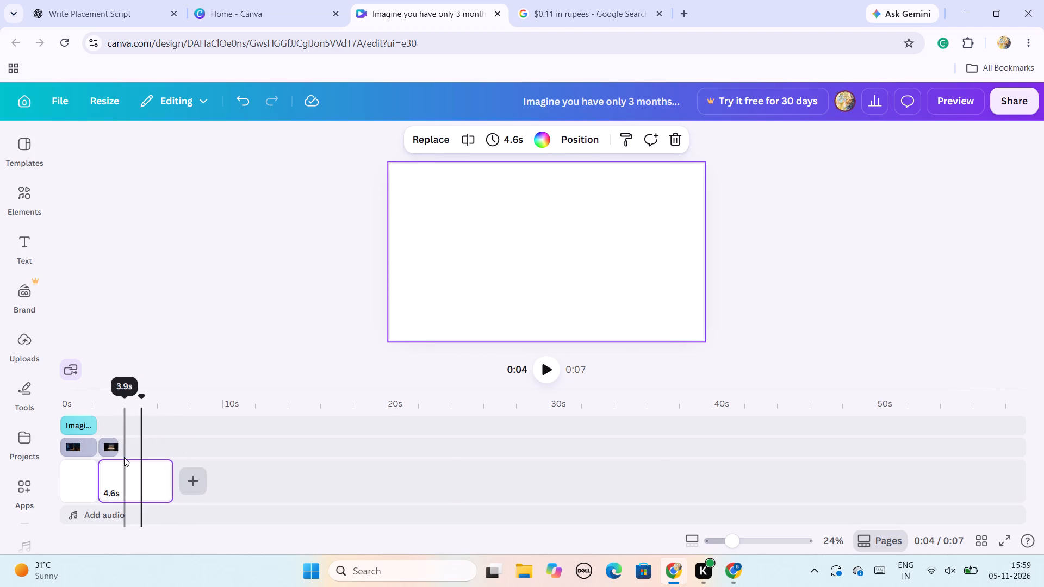
# Play the video from the start and place the playhead just after the end of the "90 DAYS TO GO" clip.
pyautogui.click(118, 456)
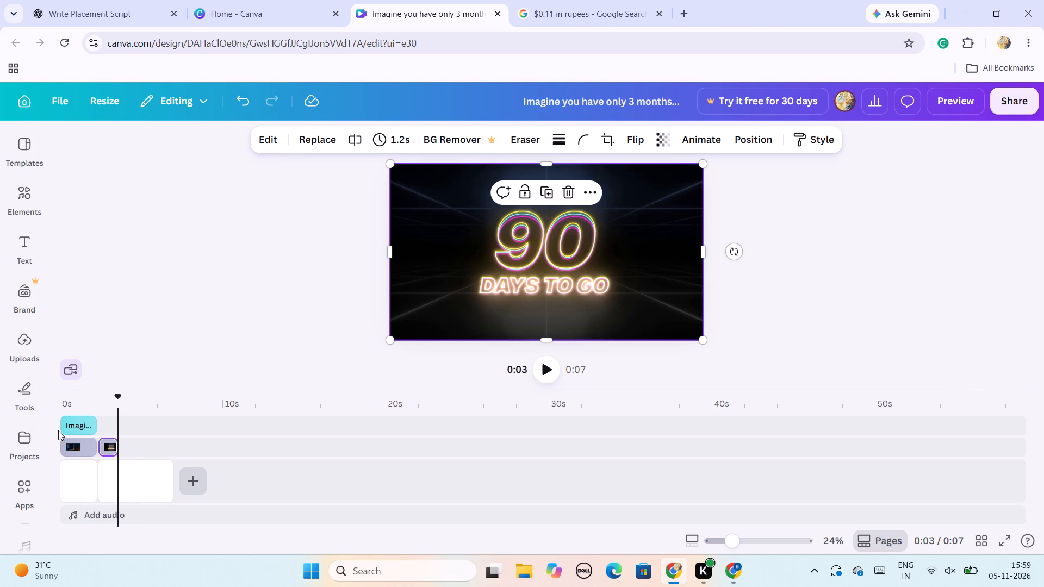
pyautogui.click(61, 432)
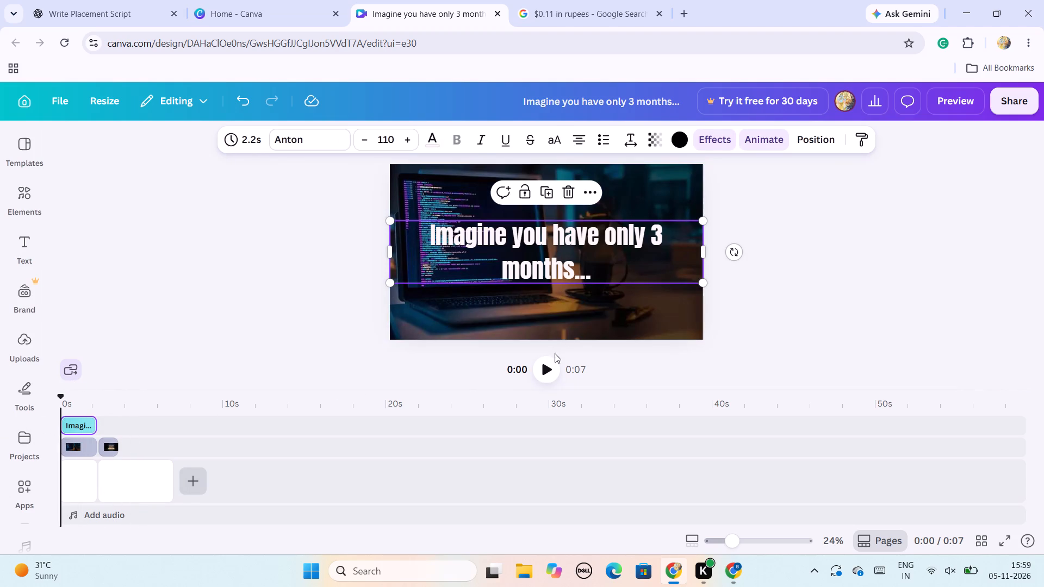
pyautogui.click(549, 363)
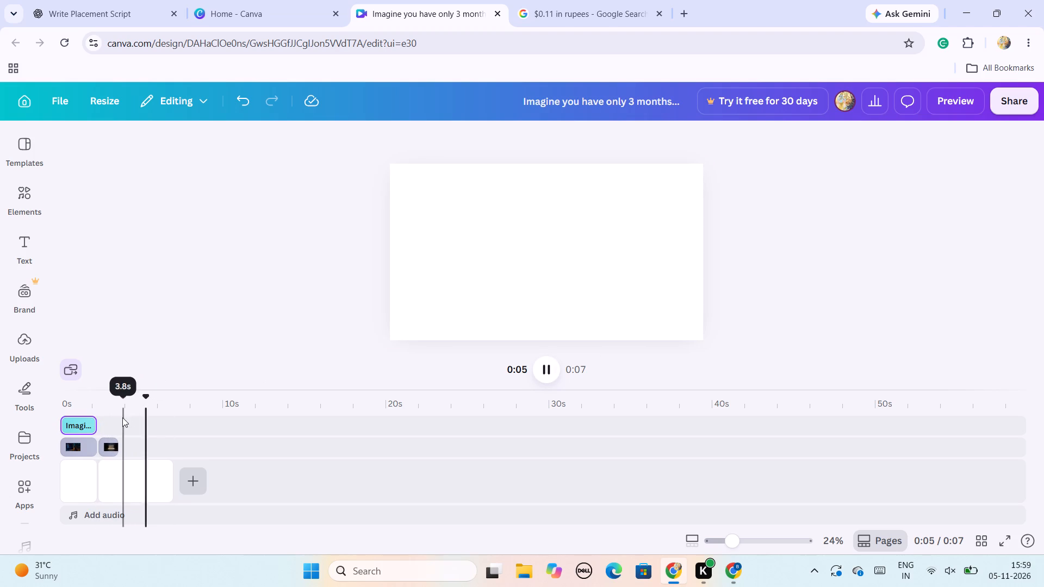
pyautogui.click(121, 417)
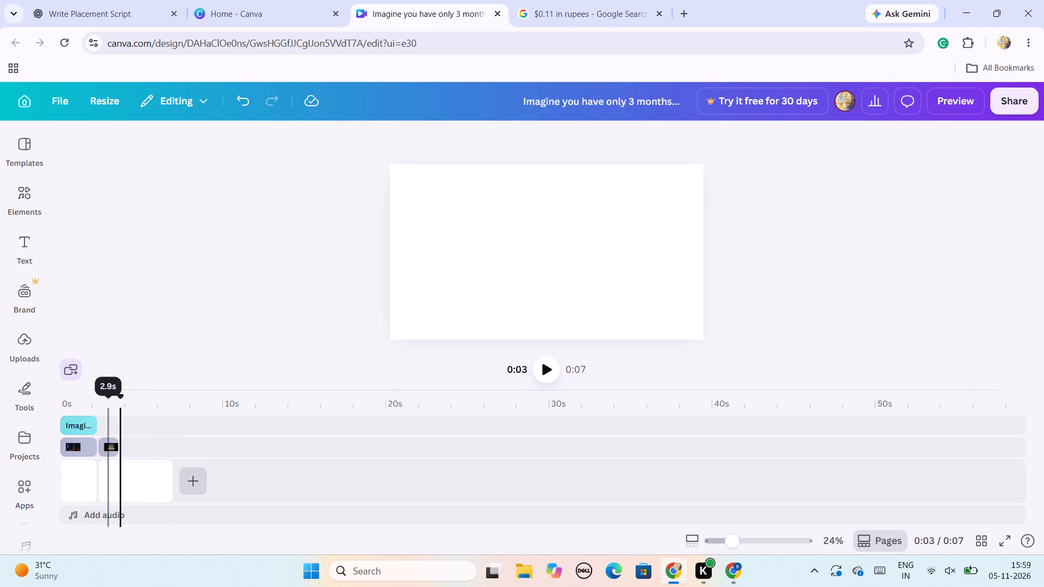
pyautogui.click(109, 0)
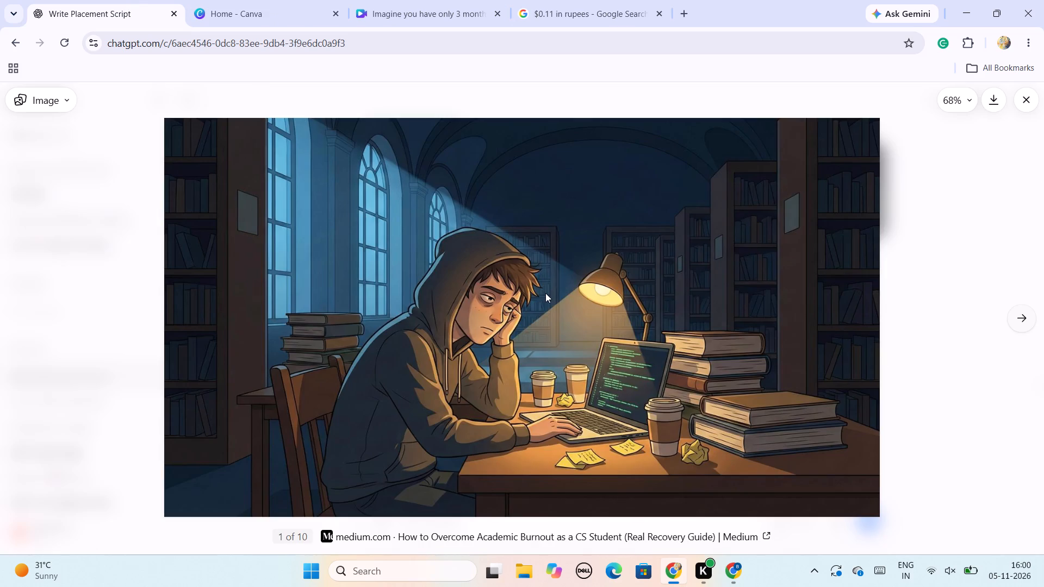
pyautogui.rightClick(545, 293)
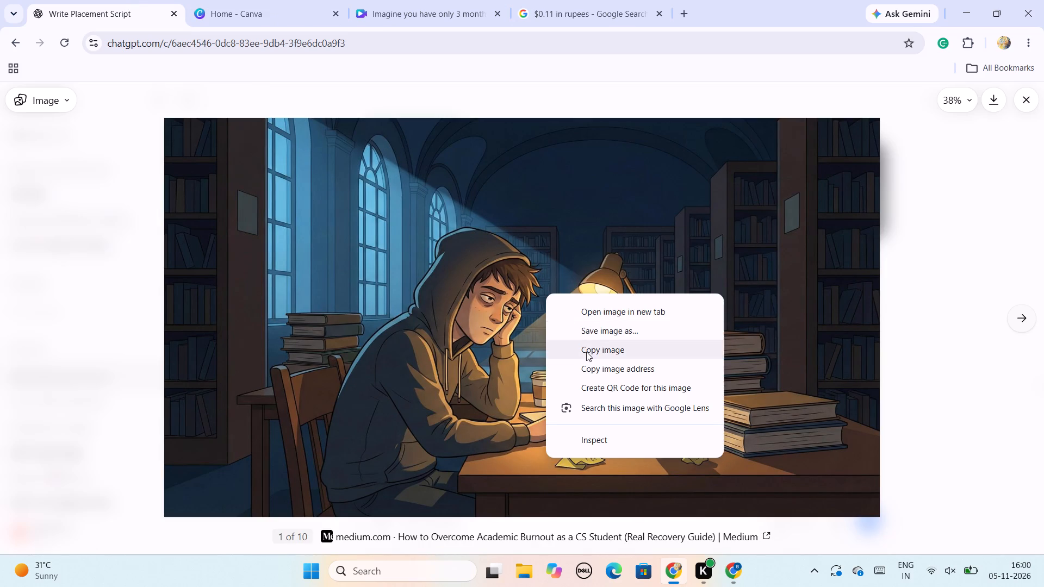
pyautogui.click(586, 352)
# Switch to the Canva video editor and set the second page's background colour to black.
pyautogui.click(307, 0)
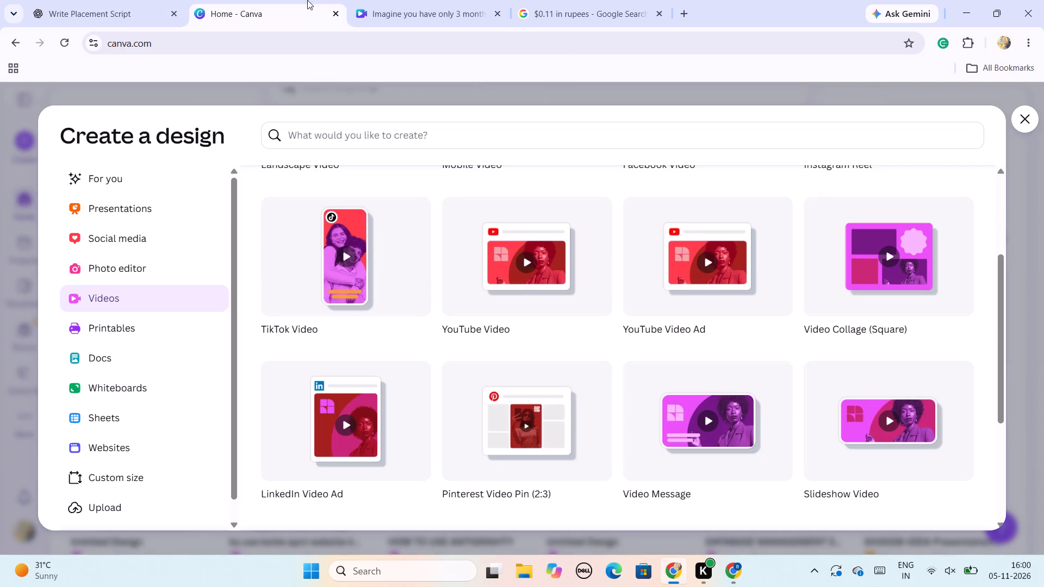
pyautogui.click(398, 0)
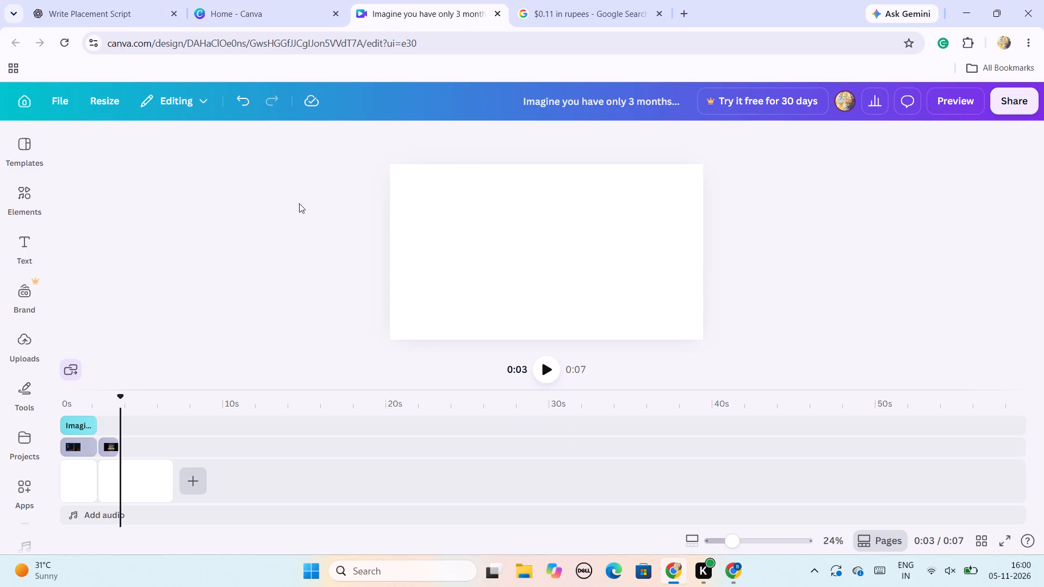
pyautogui.click(119, 469)
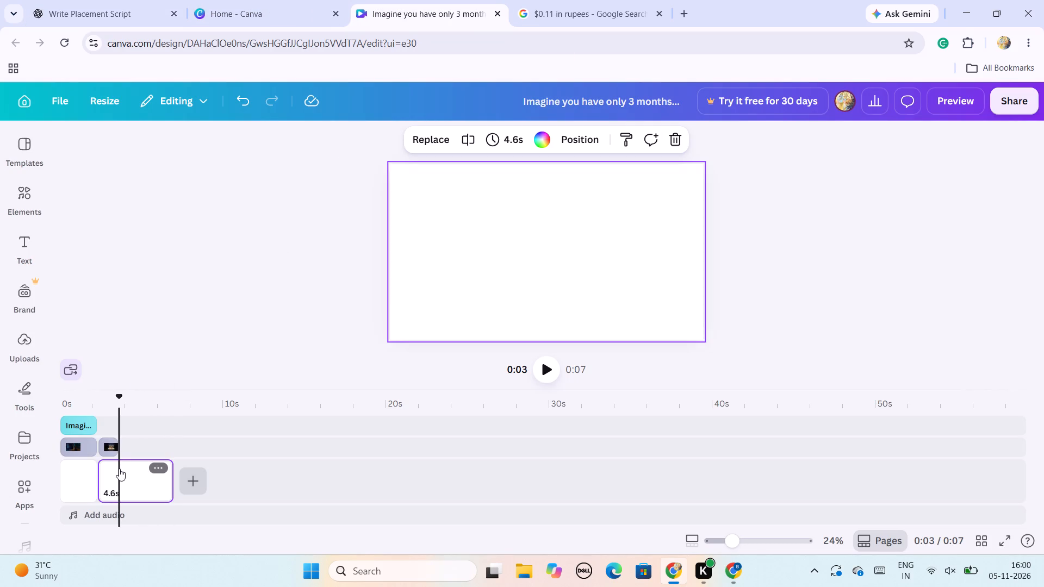
pyautogui.click(547, 178)
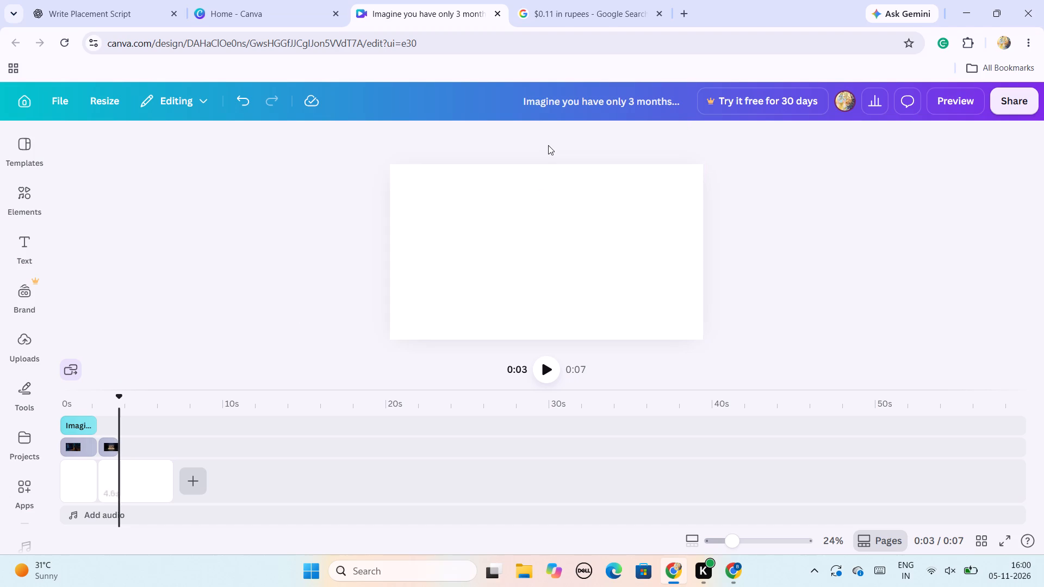
pyautogui.click(520, 249)
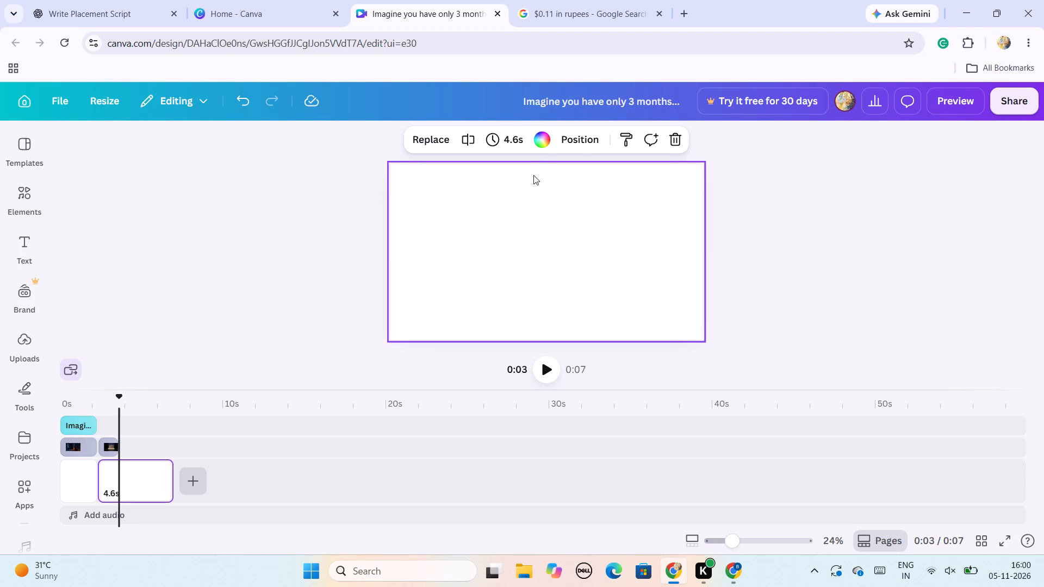
pyautogui.click(540, 144)
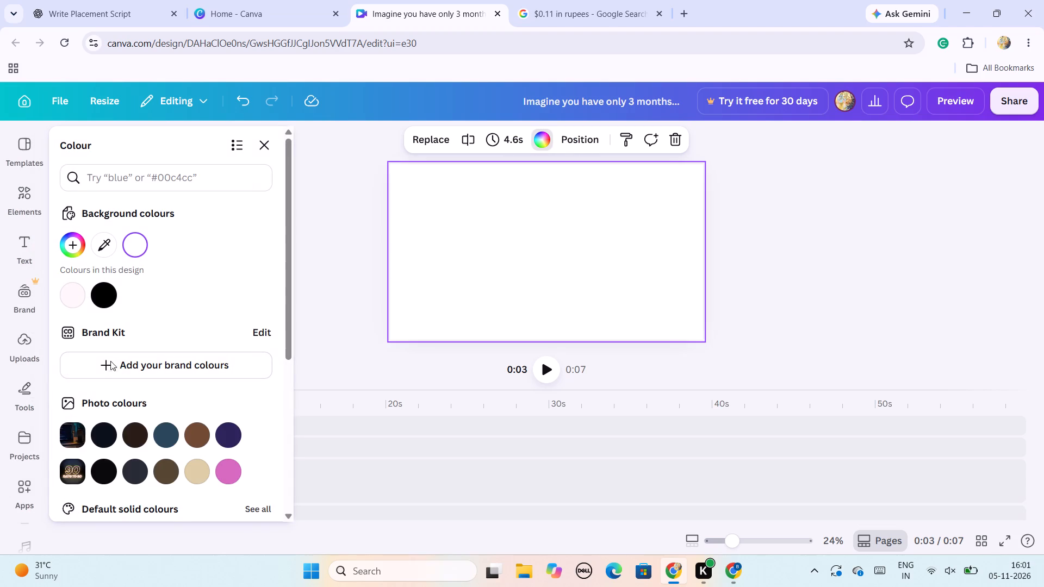
pyautogui.click(111, 302)
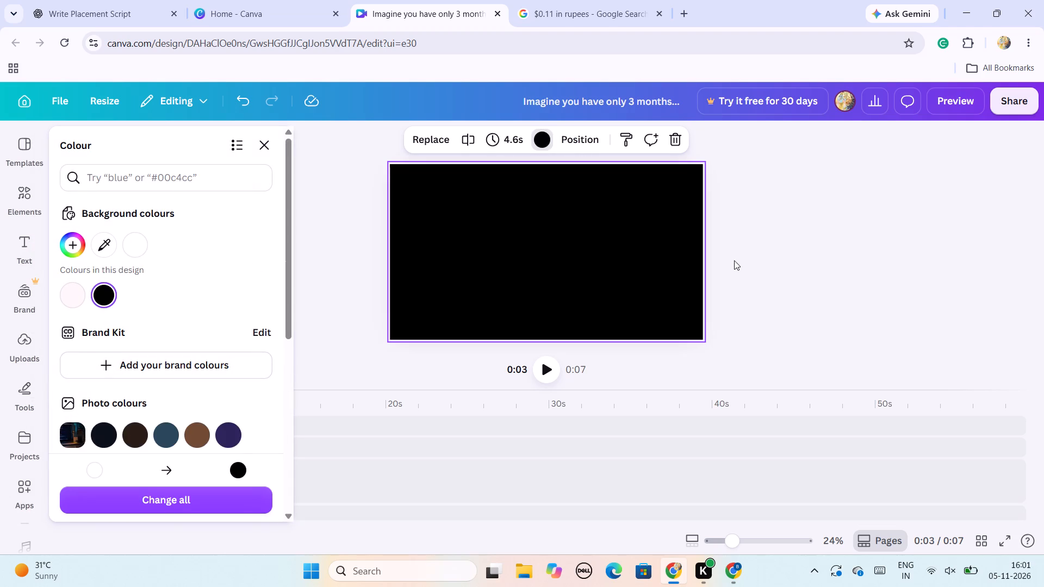
pyautogui.click(834, 251)
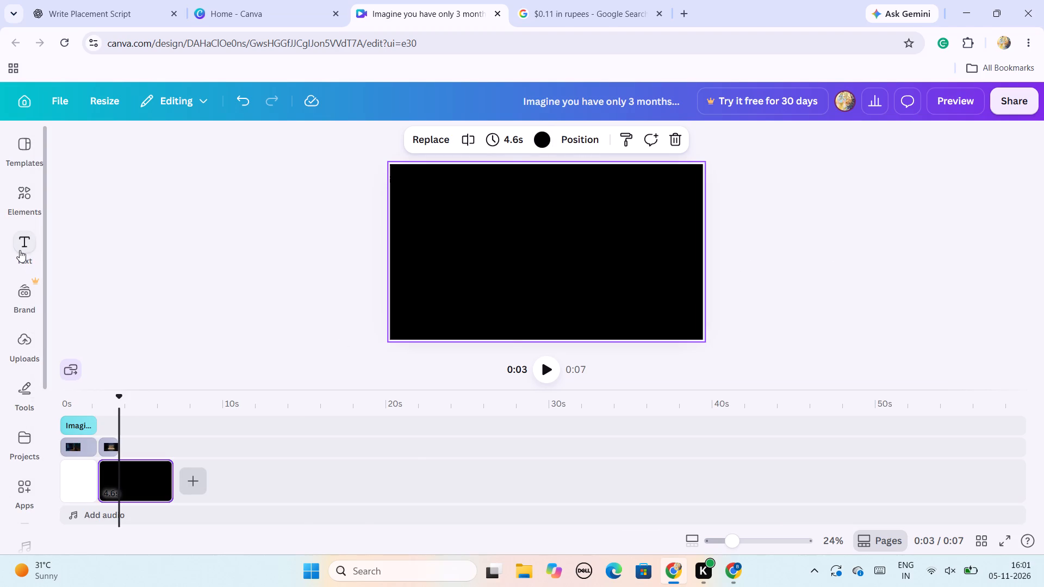
# Add a text box reading "YOU REALISE" to the black page and colour its text white.
pyautogui.click(20, 250)
pyautogui.click(144, 186)
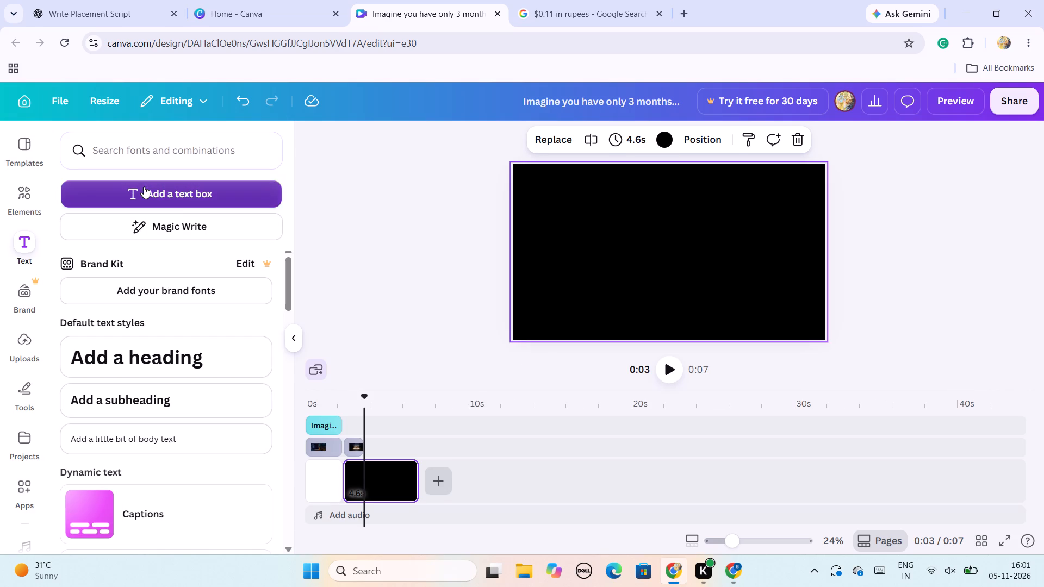
pyautogui.write('YOU REALISE')
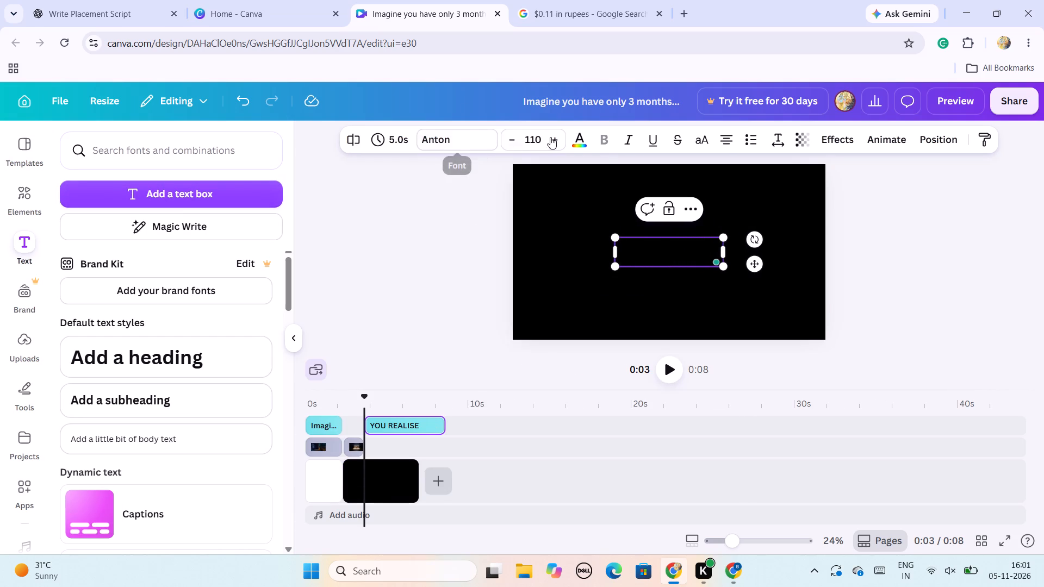
pyautogui.click(576, 140)
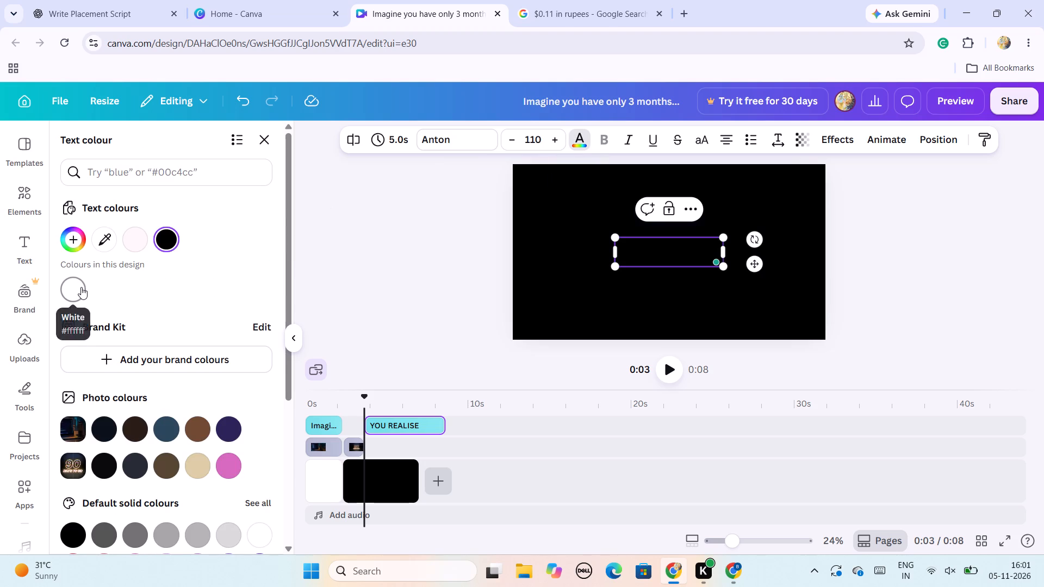
pyautogui.click(81, 287)
pyautogui.doubleClick(638, 246)
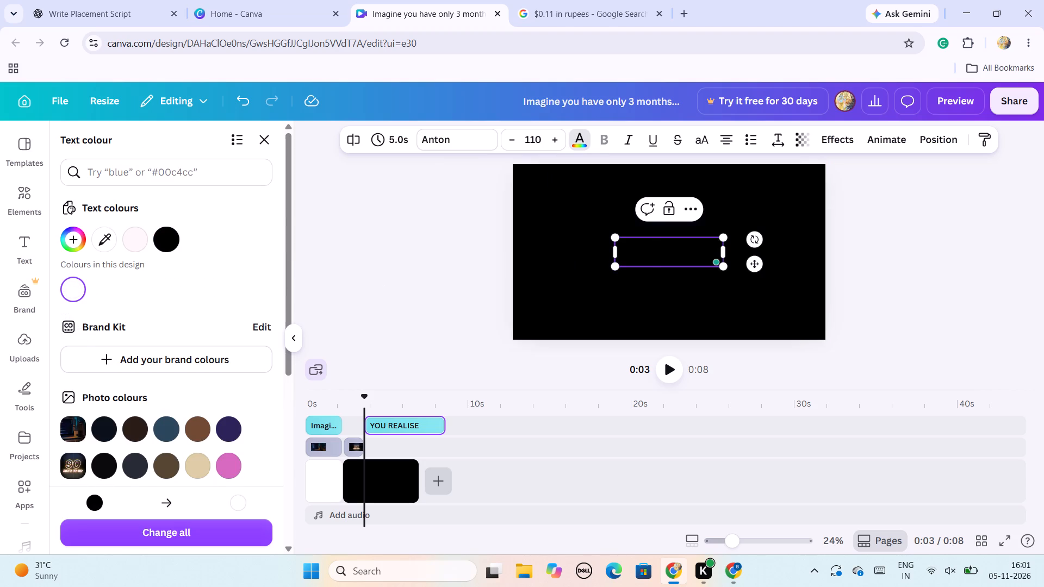
pyautogui.tripleClick(638, 246)
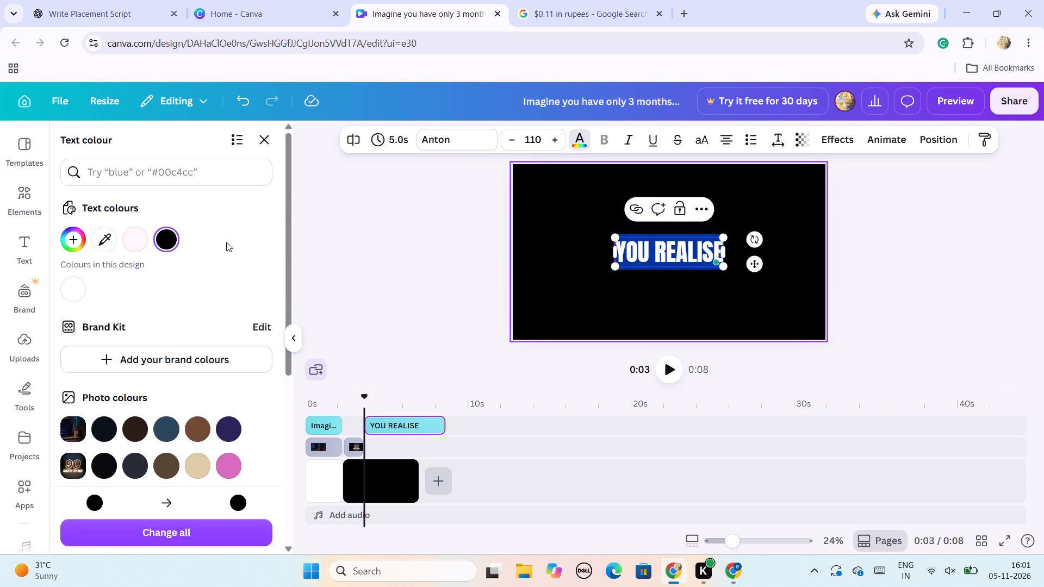
pyautogui.click(71, 287)
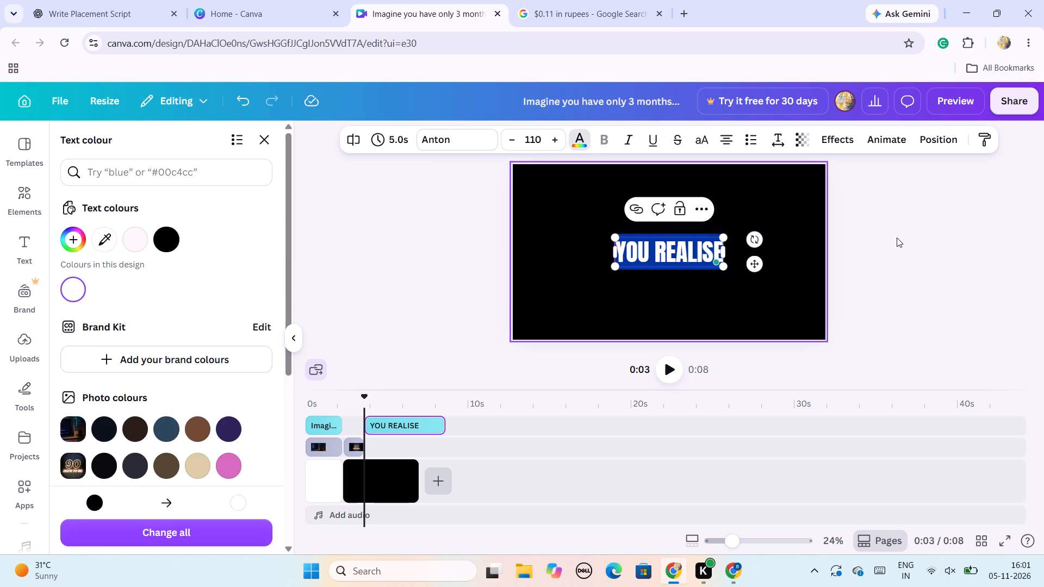
pyautogui.click(897, 238)
pyautogui.click(958, 263)
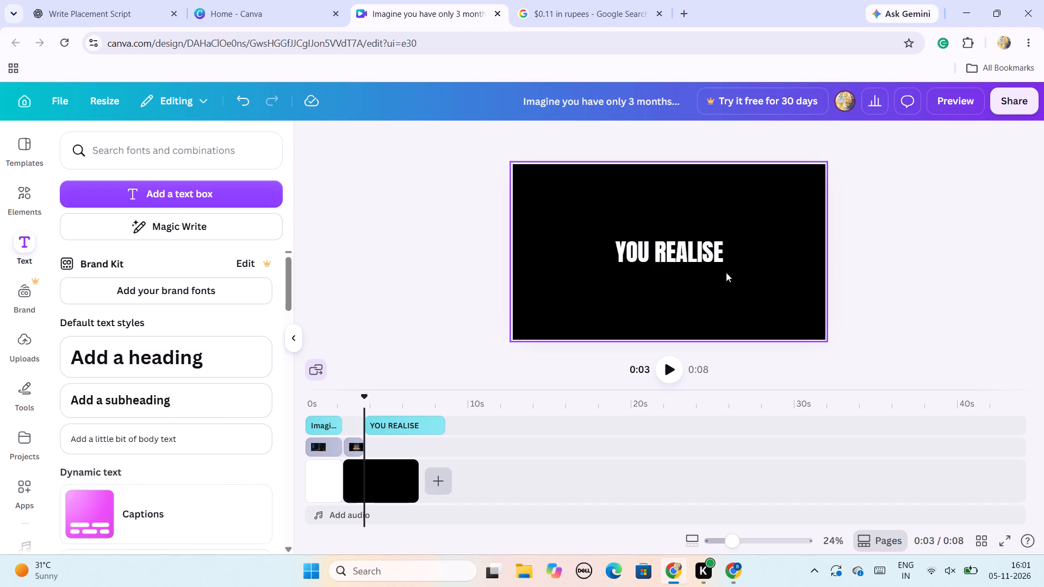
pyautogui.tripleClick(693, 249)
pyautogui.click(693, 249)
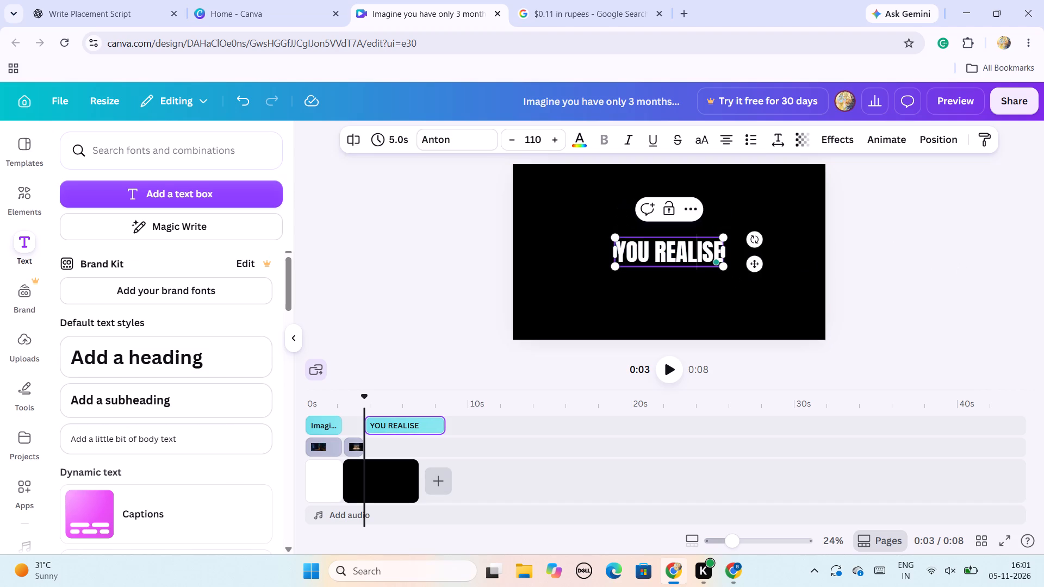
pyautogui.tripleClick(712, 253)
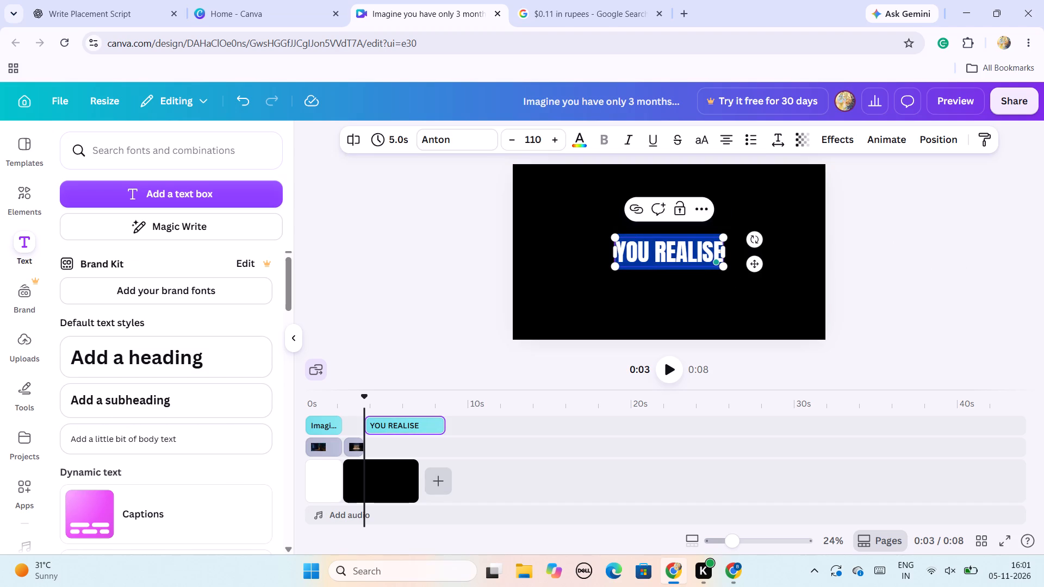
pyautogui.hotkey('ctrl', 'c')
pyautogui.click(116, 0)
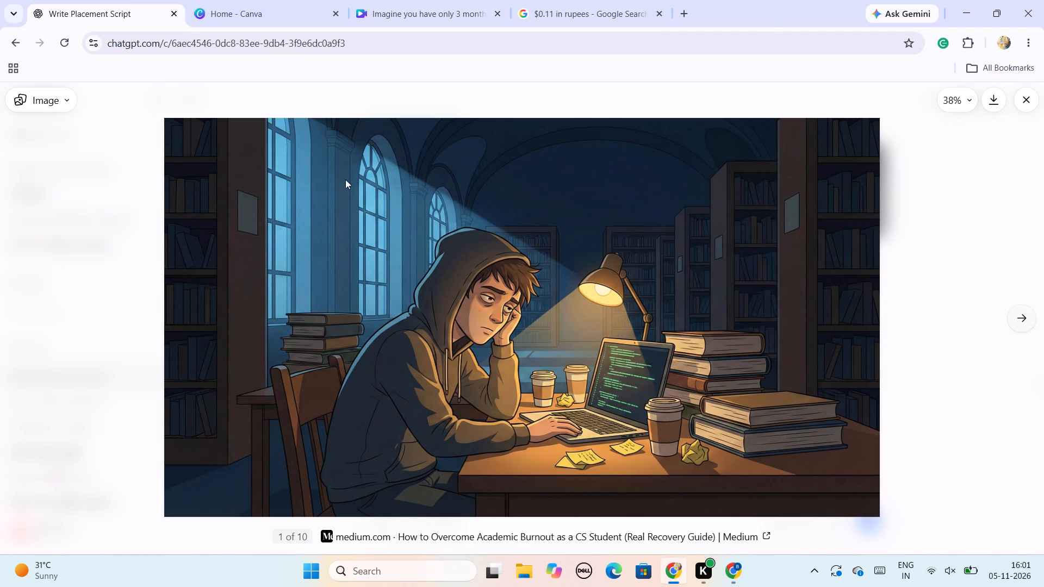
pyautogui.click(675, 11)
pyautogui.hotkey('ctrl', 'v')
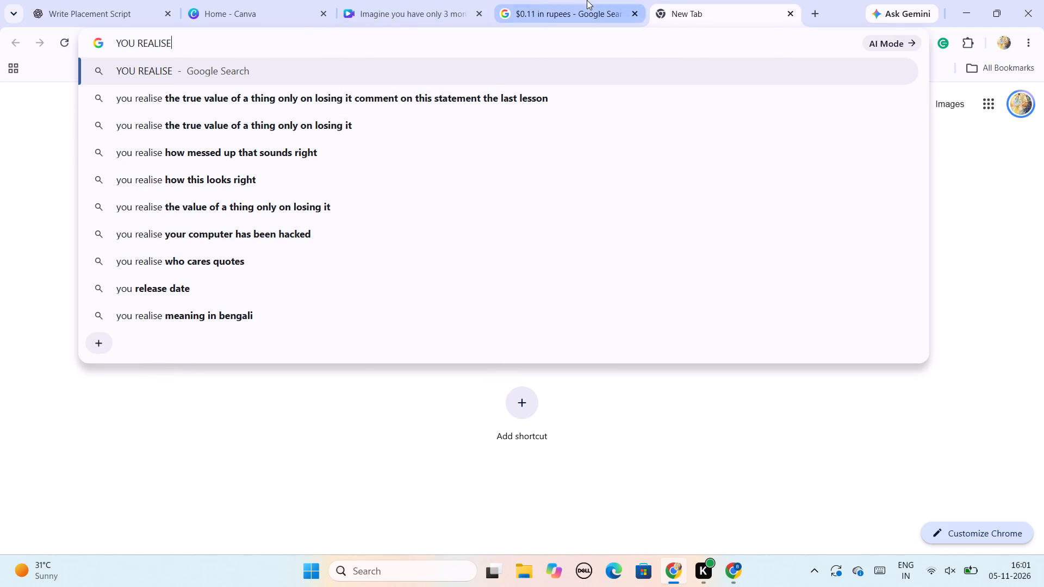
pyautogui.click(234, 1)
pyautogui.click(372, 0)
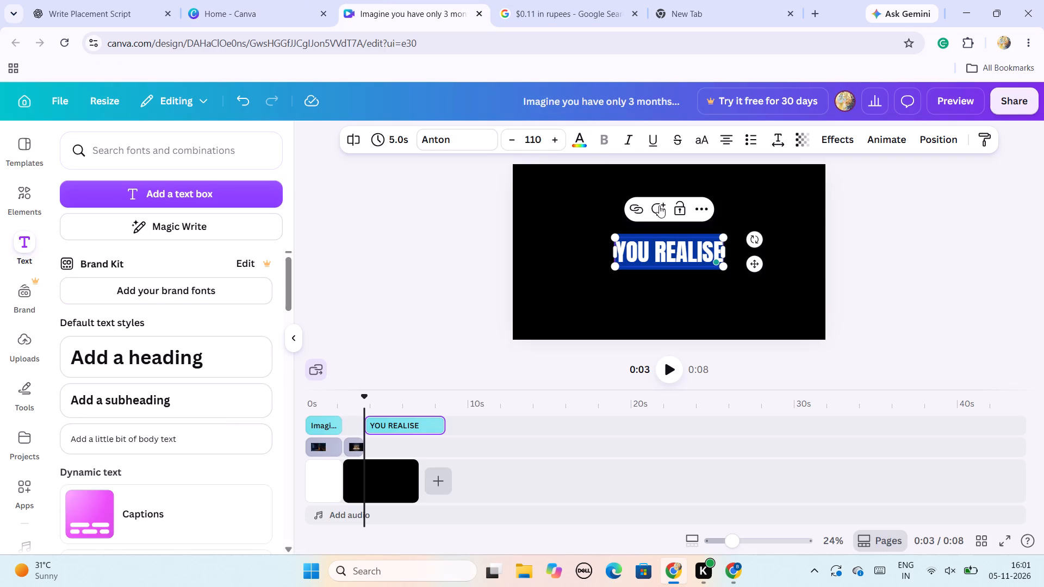
# Increase the "YOU REALISE" text to font size 120 and position it near the centre of the black page.
pyautogui.moveTo(701, 235); pyautogui.dragTo(694, 218)
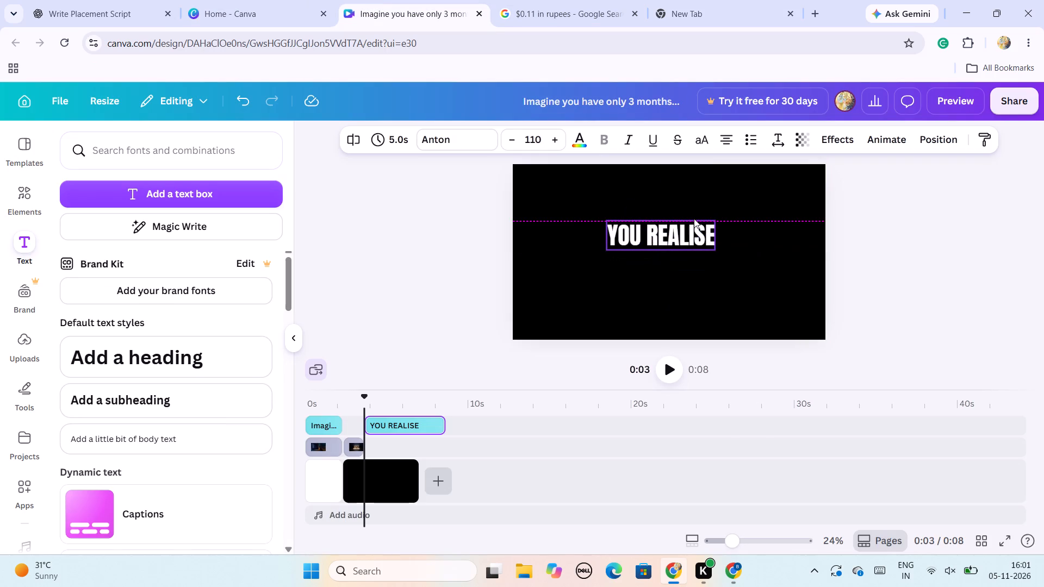
pyautogui.moveTo(694, 218); pyautogui.dragTo(694, 221)
pyautogui.tripleClick(681, 233)
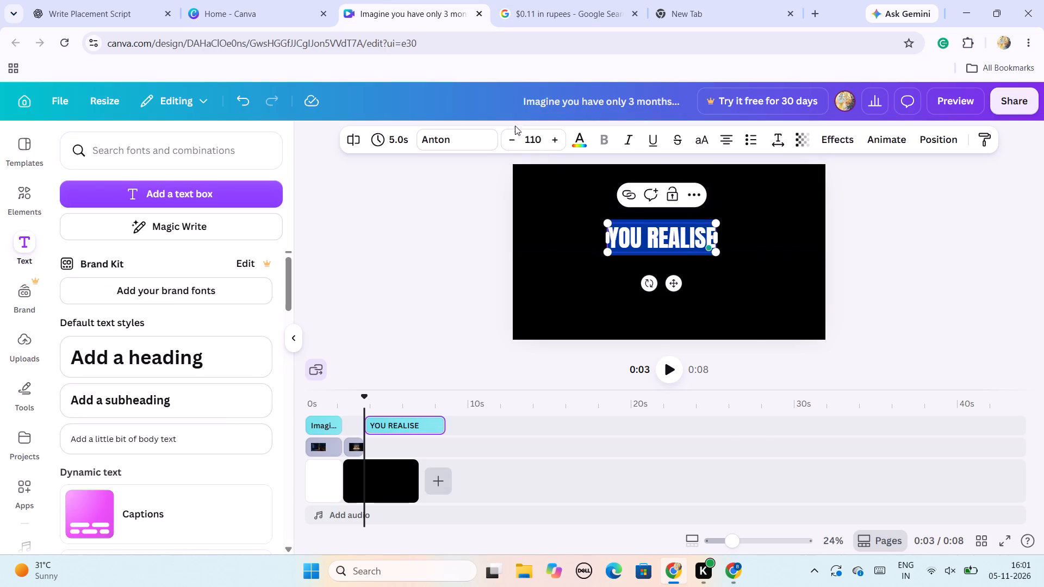
pyautogui.tripleClick(556, 135)
pyautogui.tripleClick(556, 135)
pyautogui.tripleClick(556, 135)
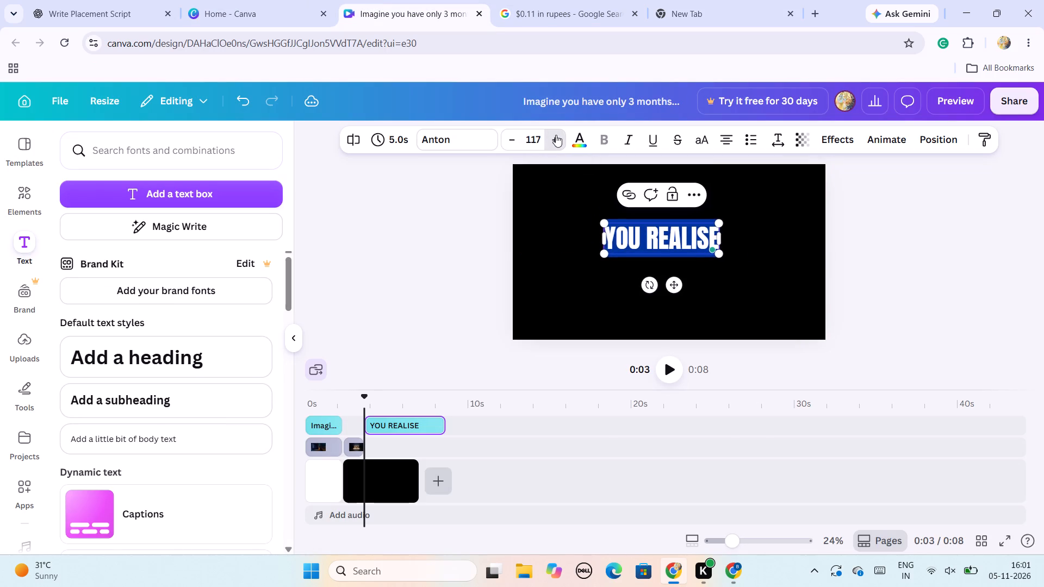
pyautogui.click(556, 135)
pyautogui.moveTo(556, 135); pyautogui.dragTo(654, 221)
pyautogui.moveTo(654, 221); pyautogui.dragTo(653, 230)
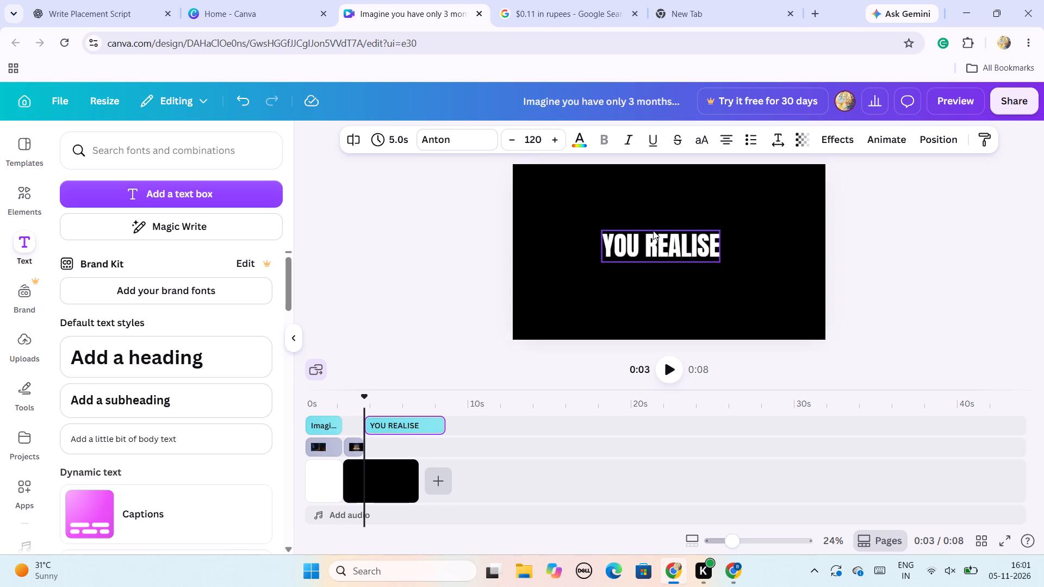
pyautogui.moveTo(653, 230); pyautogui.dragTo(653, 232)
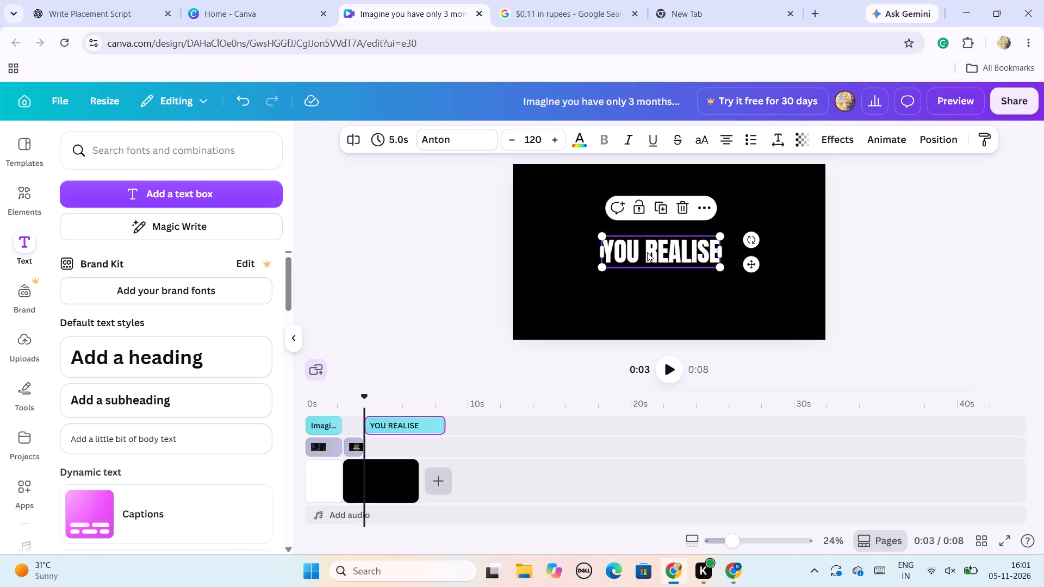
# Apply the Typewriter animation to the "YOU REALISE" text.
pyautogui.doubleClick(647, 252)
pyautogui.click(647, 252)
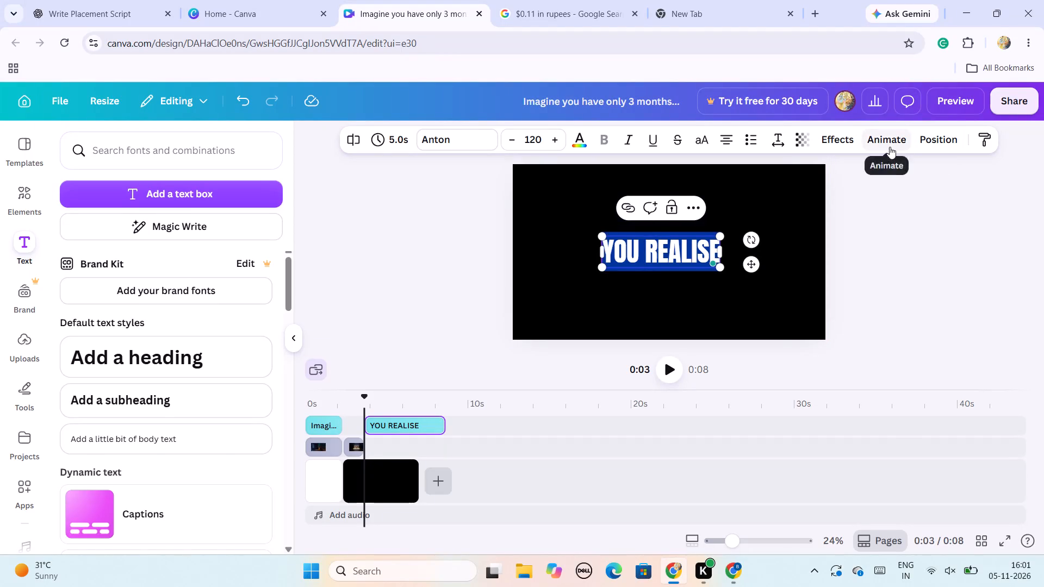
pyautogui.click(890, 147)
pyautogui.click(71, 330)
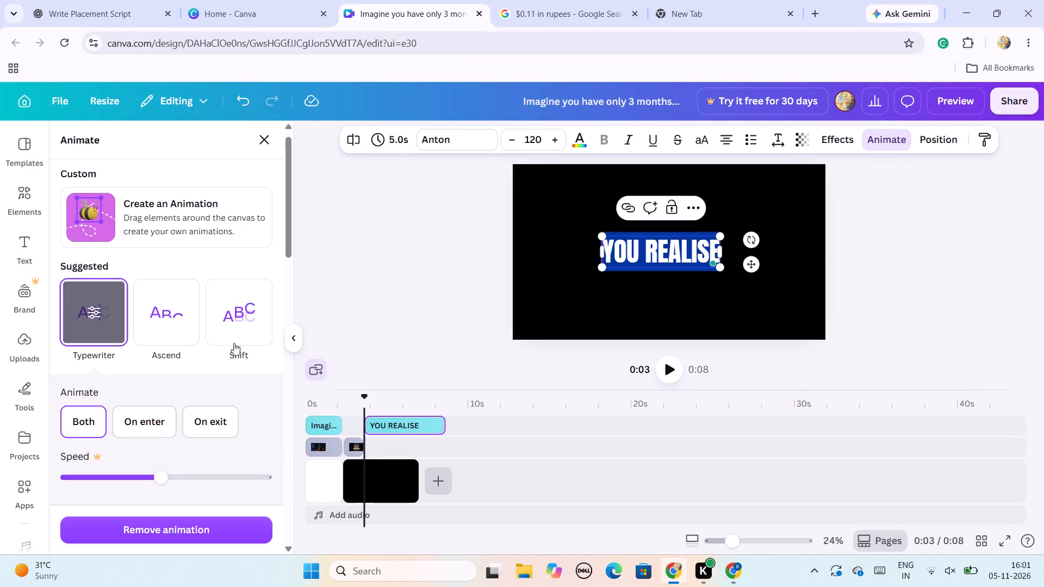
pyautogui.click(924, 300)
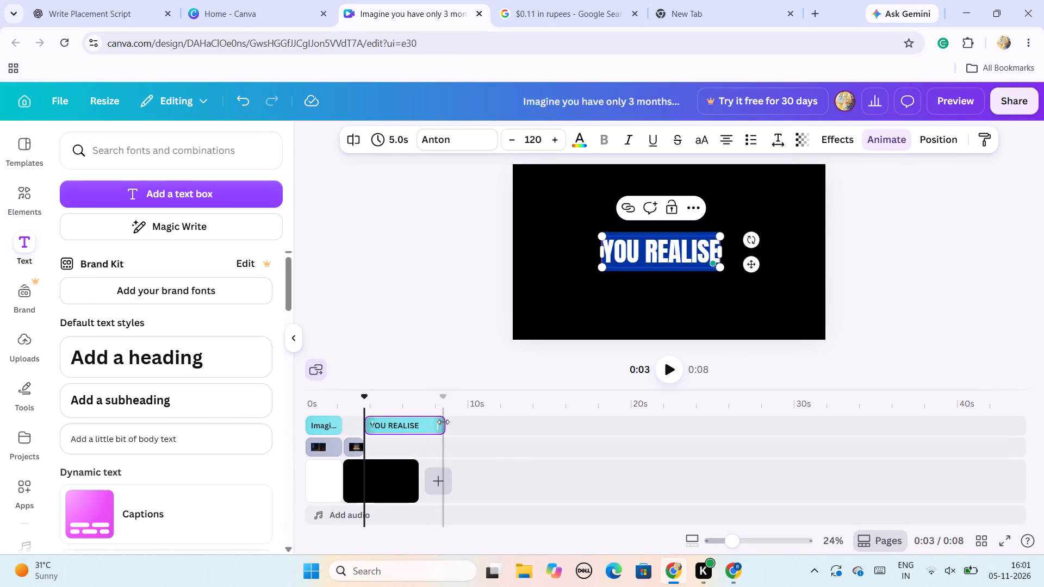
# Shorten the "YOU REALISE" text clip on the timeline to 1.6 s.
pyautogui.moveTo(443, 422); pyautogui.dragTo(389, 422)
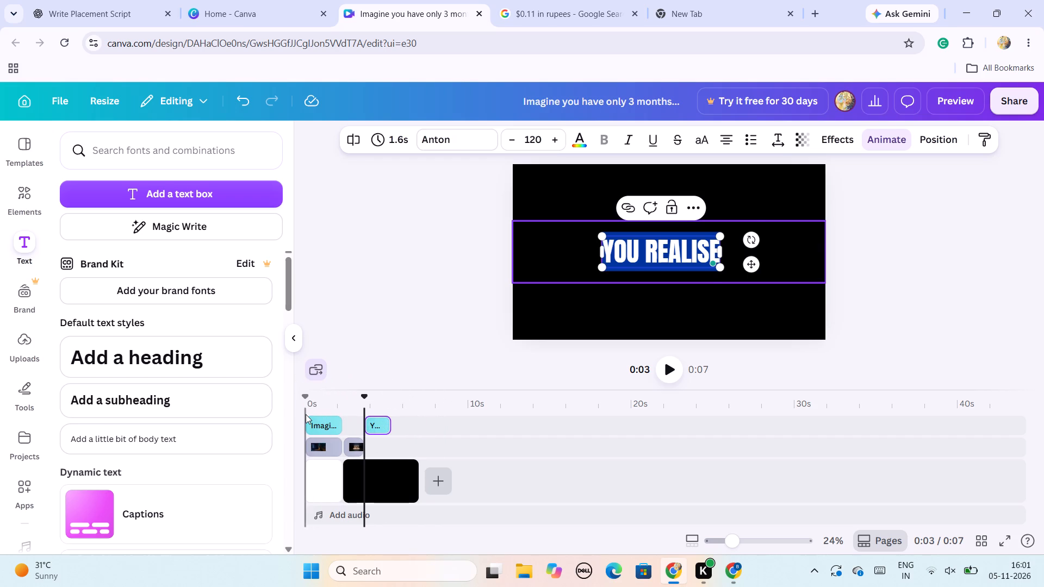
# Place the playhead at the start of the timeline.
pyautogui.click(306, 414)
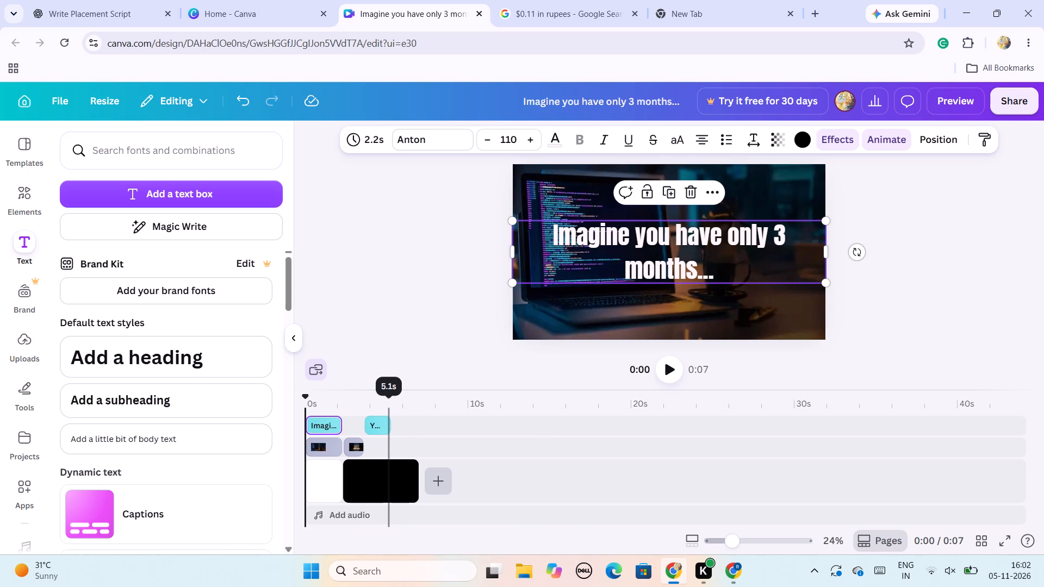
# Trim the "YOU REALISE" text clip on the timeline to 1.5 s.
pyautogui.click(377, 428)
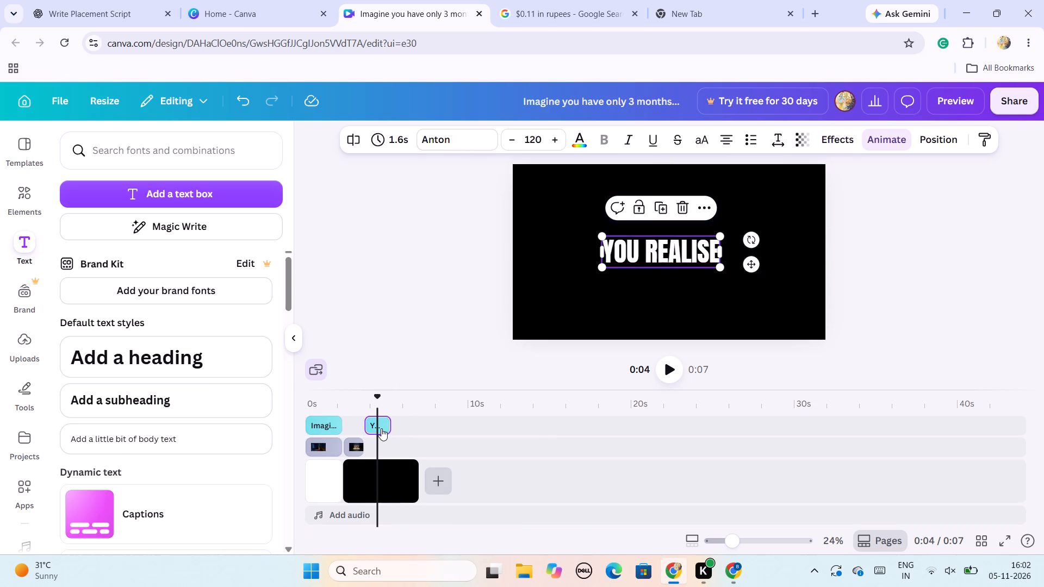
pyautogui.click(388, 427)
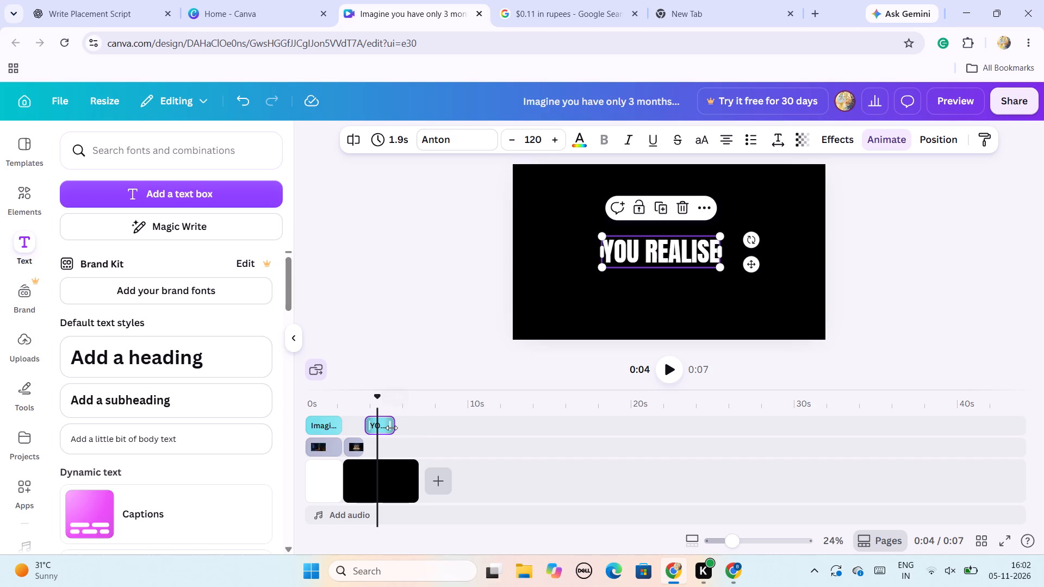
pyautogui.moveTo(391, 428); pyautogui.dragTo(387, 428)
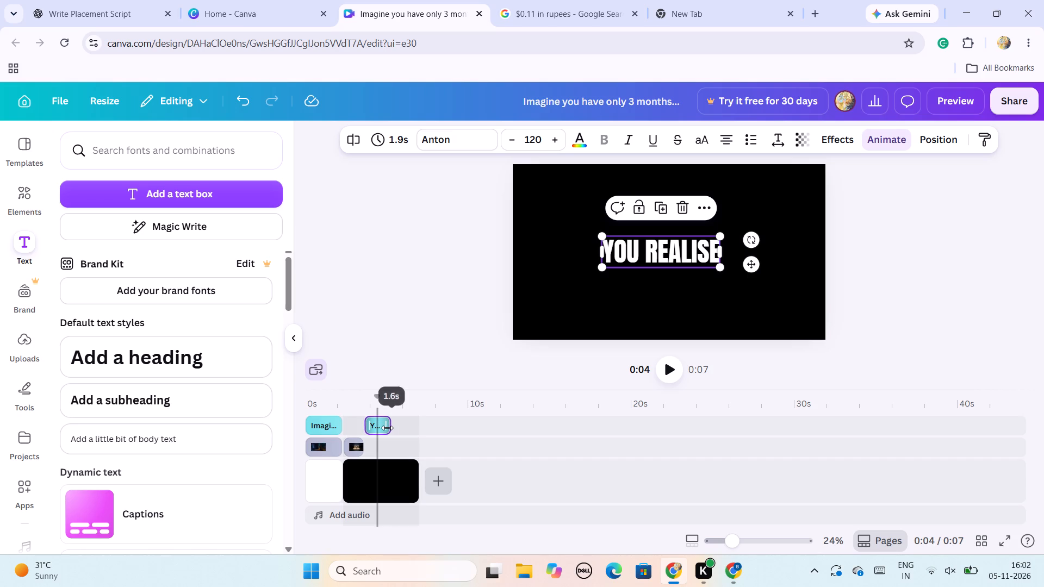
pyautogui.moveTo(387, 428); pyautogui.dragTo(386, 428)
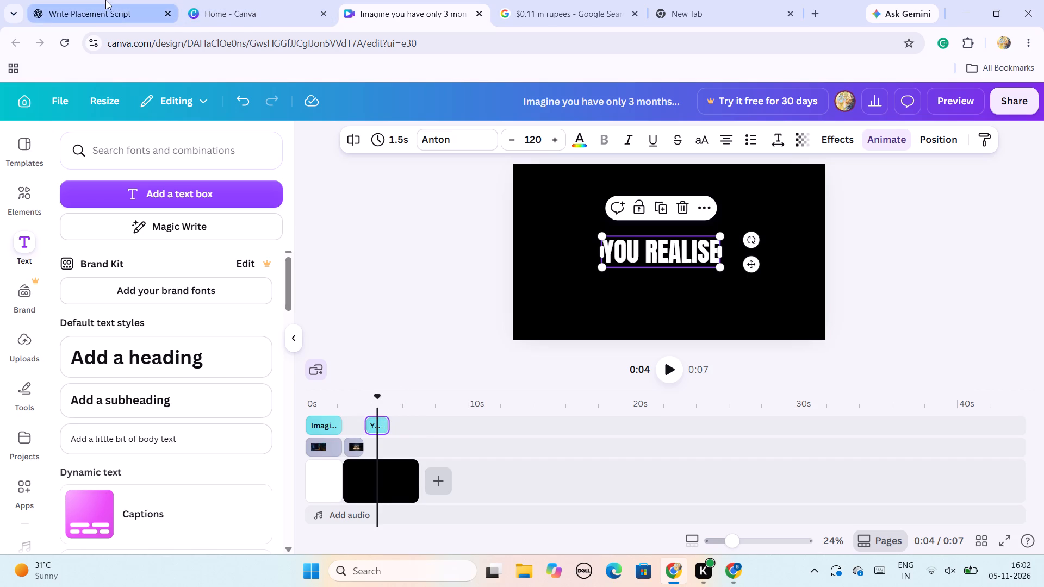
pyautogui.click(105, 0)
pyautogui.click(284, 0)
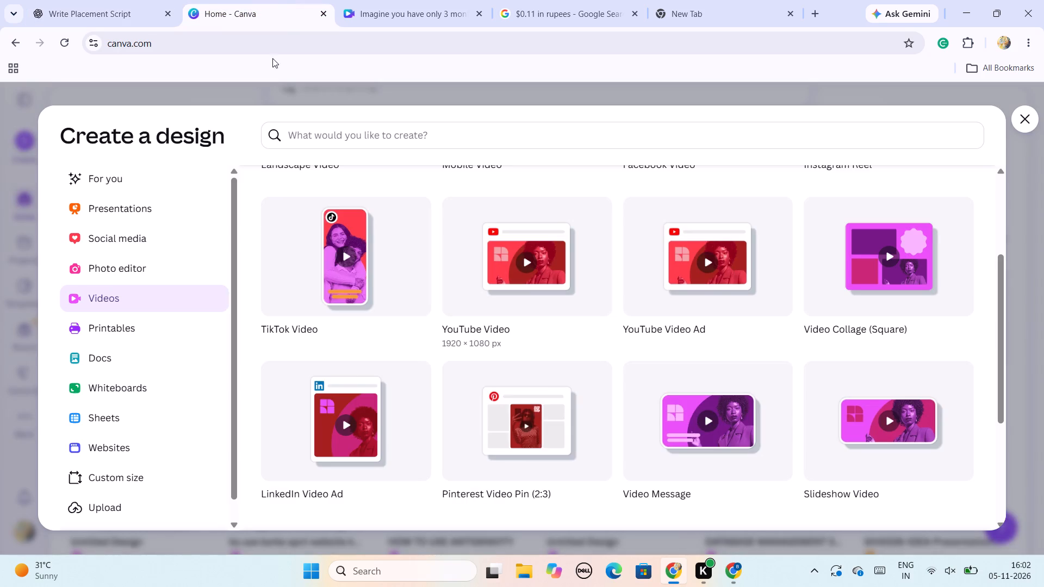
pyautogui.click(123, 9)
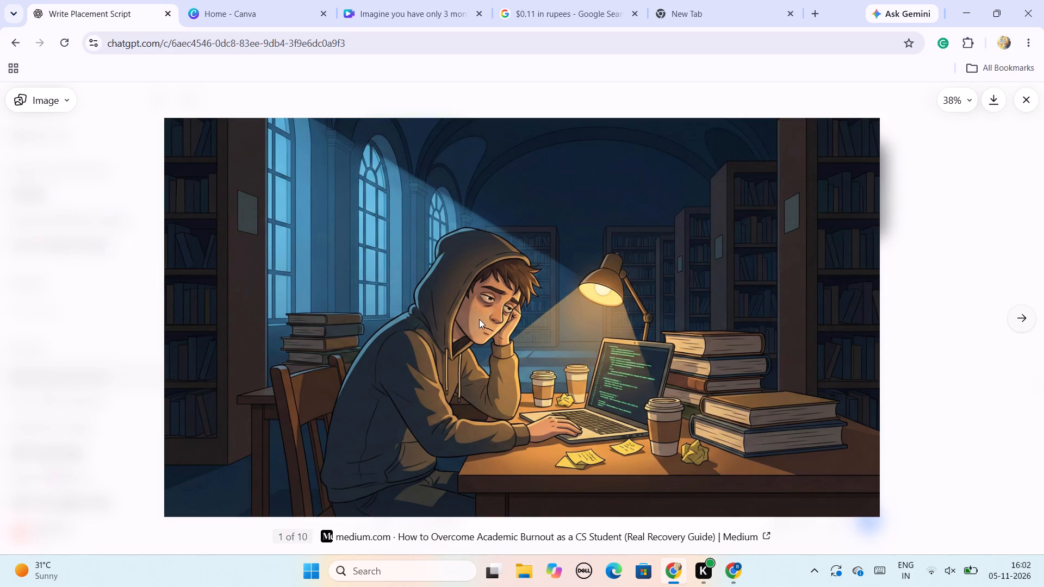
pyautogui.click(1018, 314)
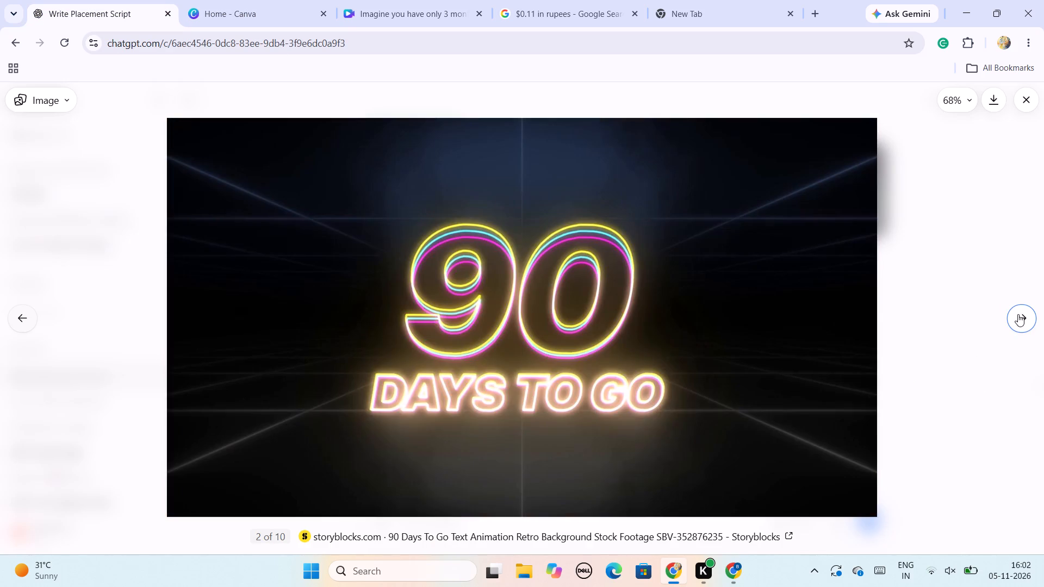
pyautogui.click(1018, 314)
pyautogui.click(1018, 314)
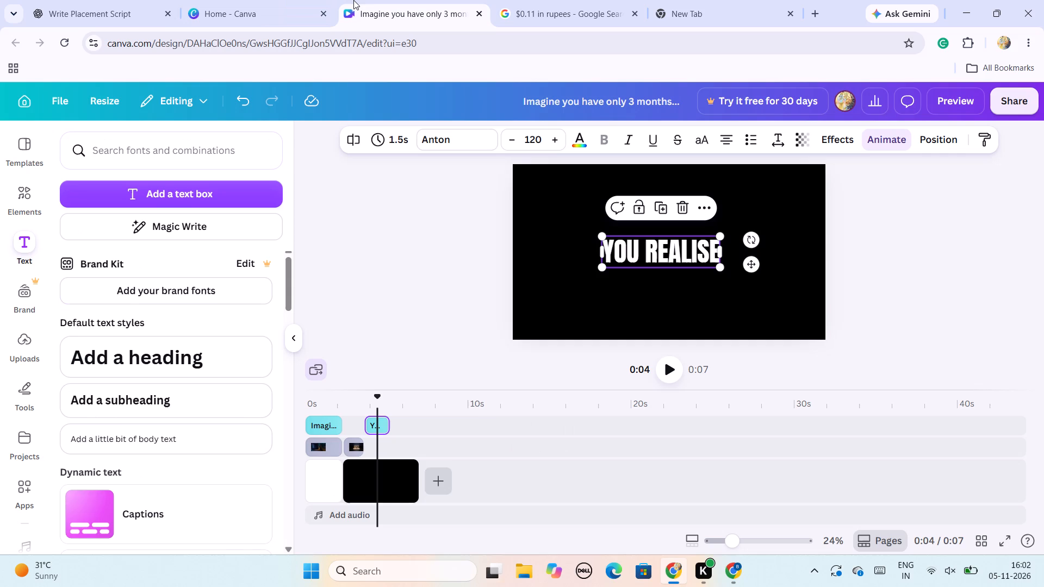
pyautogui.click(390, 438)
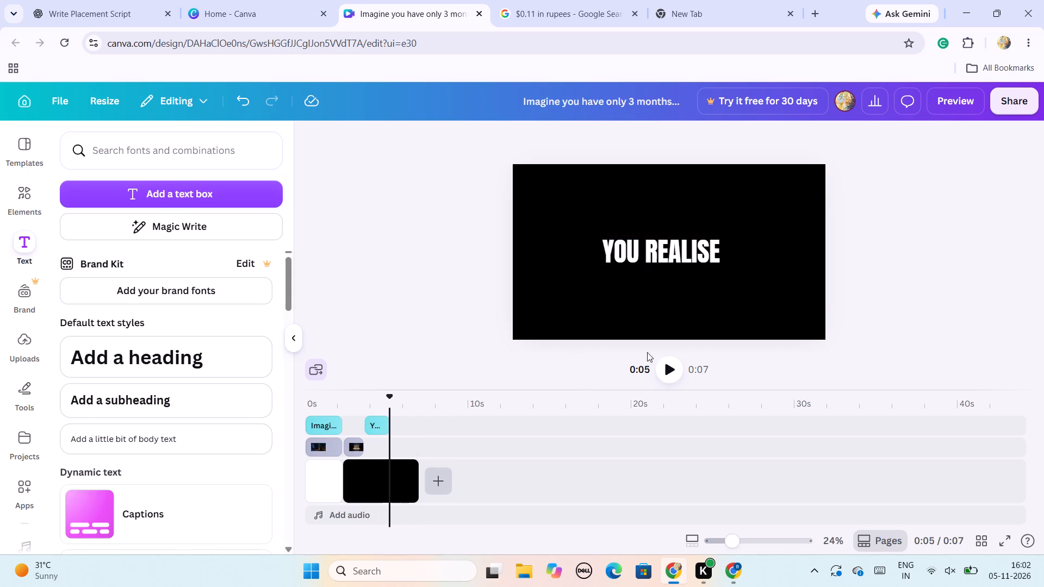
pyautogui.click(672, 367)
pyautogui.click(672, 367)
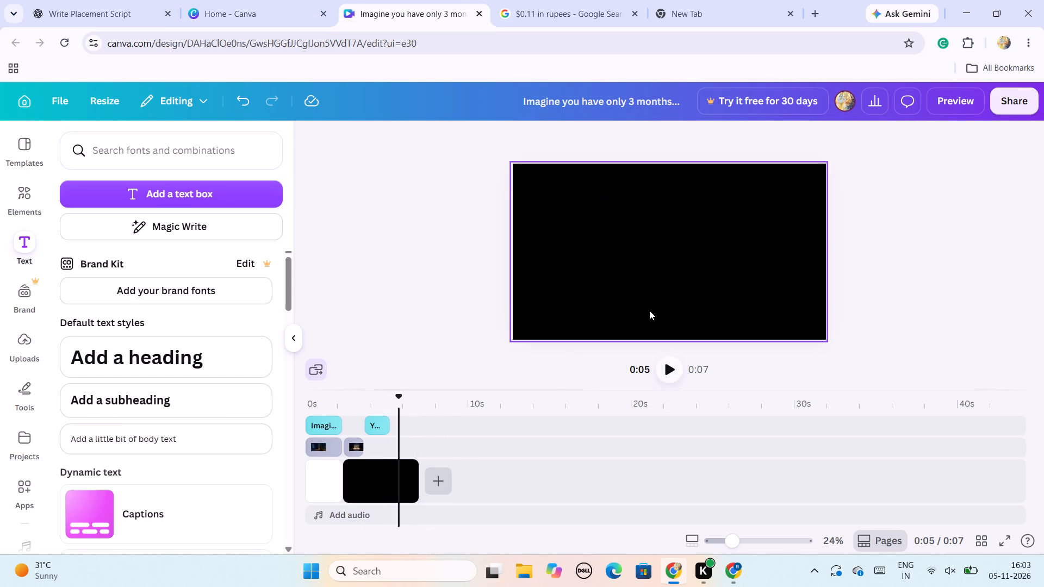
pyautogui.click(649, 310)
pyautogui.hotkey('ctrl', 'v')
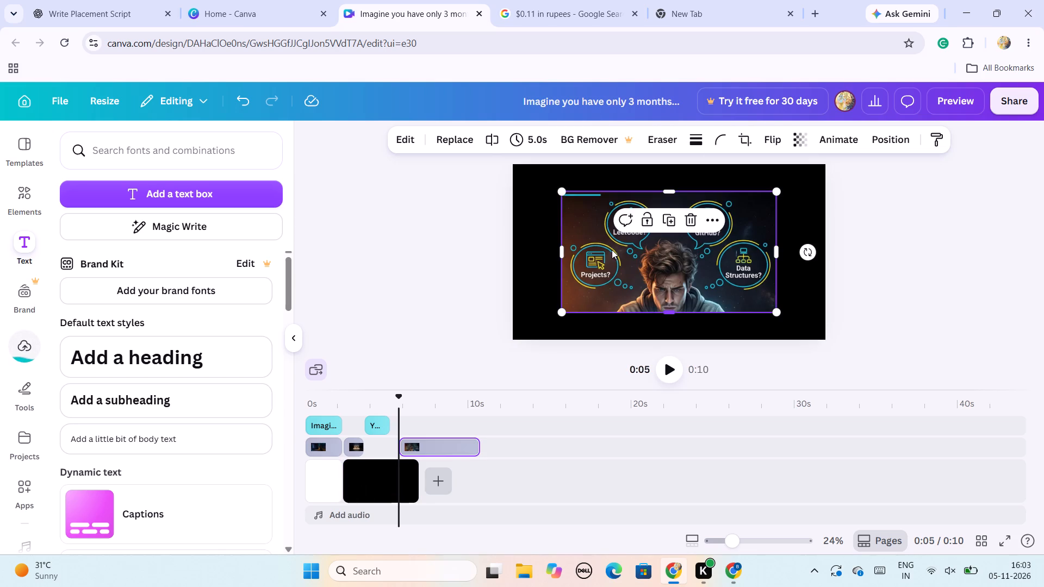
# Enlarge the pasted stressed-student image so it fills the whole page.
pyautogui.moveTo(563, 194); pyautogui.dragTo(508, 177)
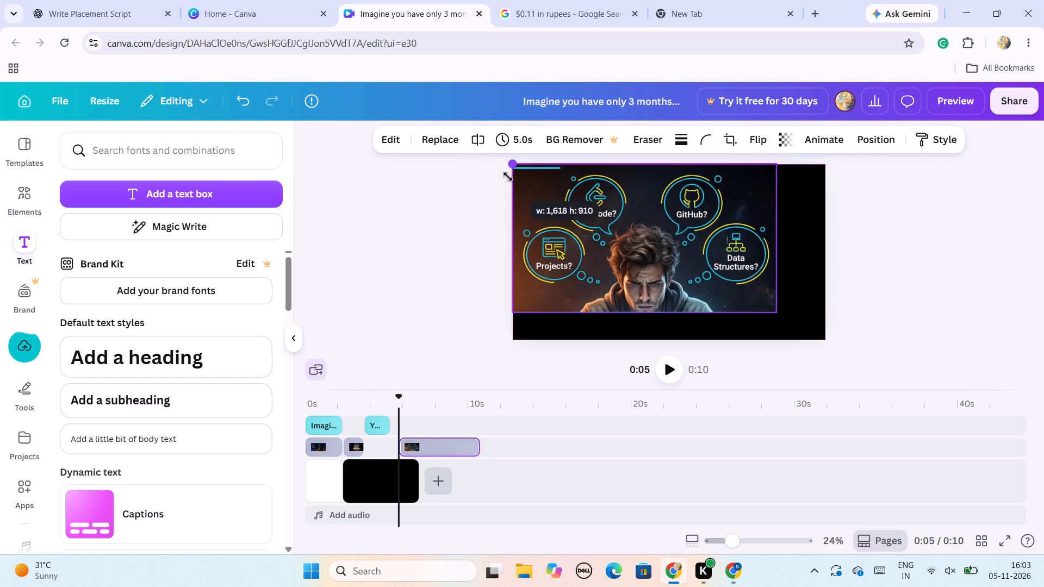
pyautogui.moveTo(508, 177); pyautogui.dragTo(507, 177)
pyautogui.moveTo(778, 311); pyautogui.dragTo(798, 322)
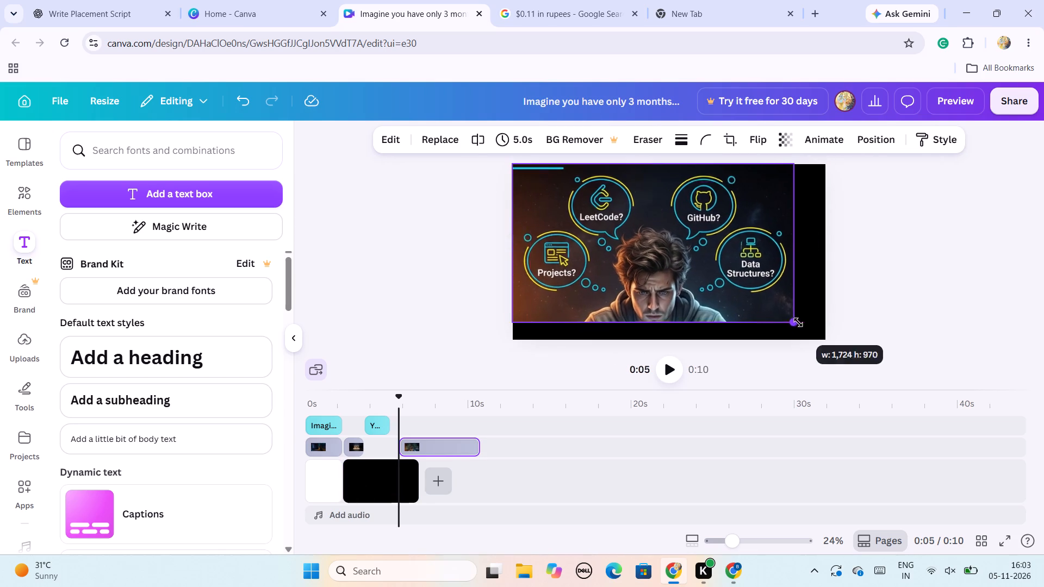
pyautogui.moveTo(798, 322); pyautogui.dragTo(832, 323)
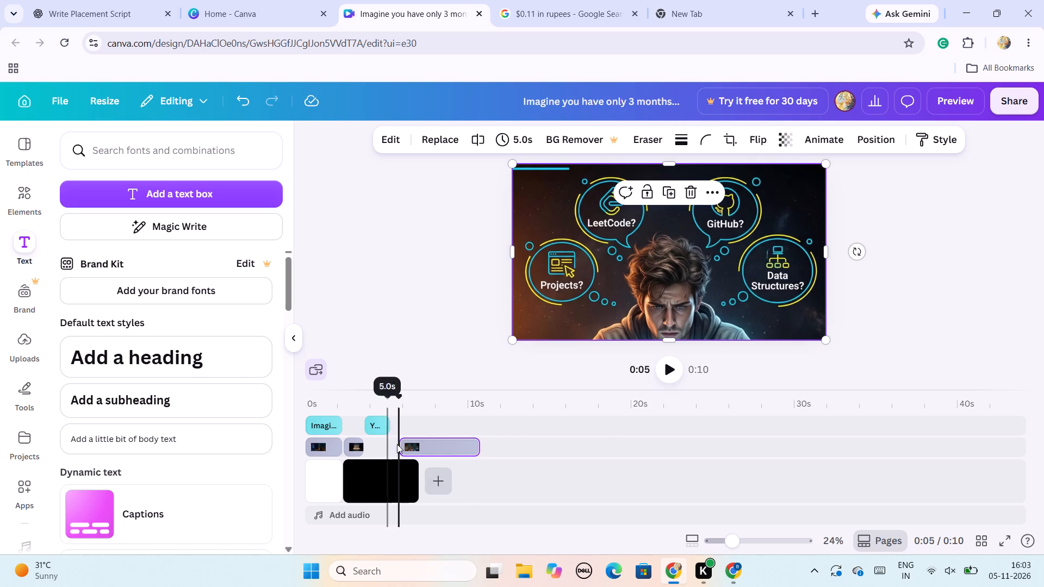
# Play the video from near its start to review the timing of the text and images.
pyautogui.click(310, 424)
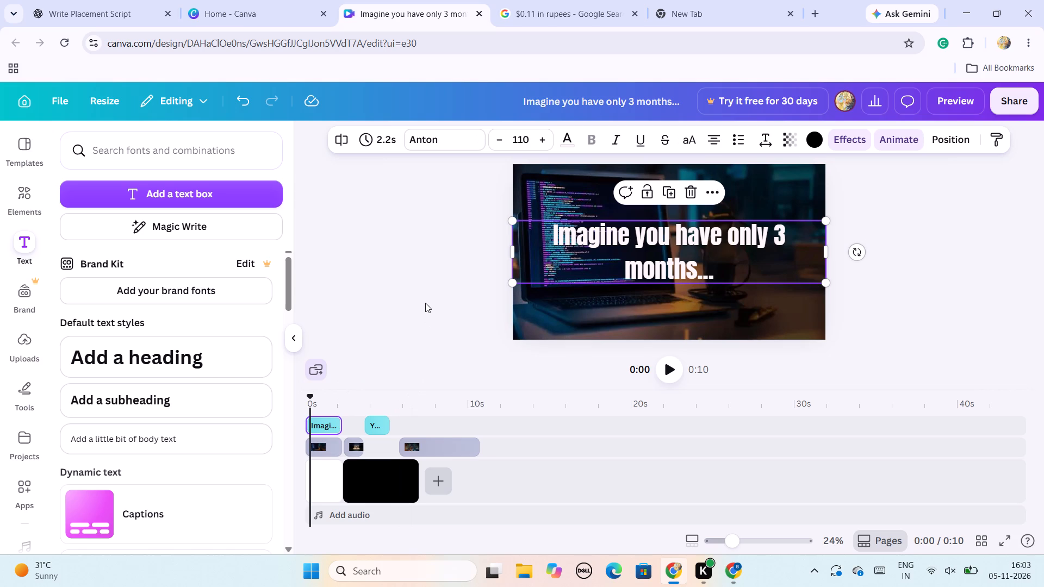
pyautogui.click(674, 367)
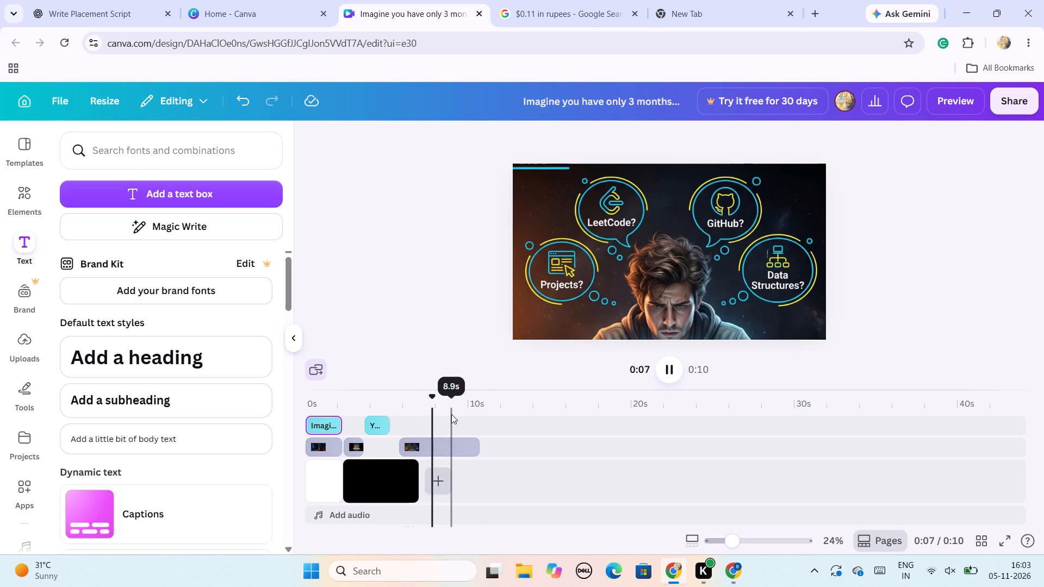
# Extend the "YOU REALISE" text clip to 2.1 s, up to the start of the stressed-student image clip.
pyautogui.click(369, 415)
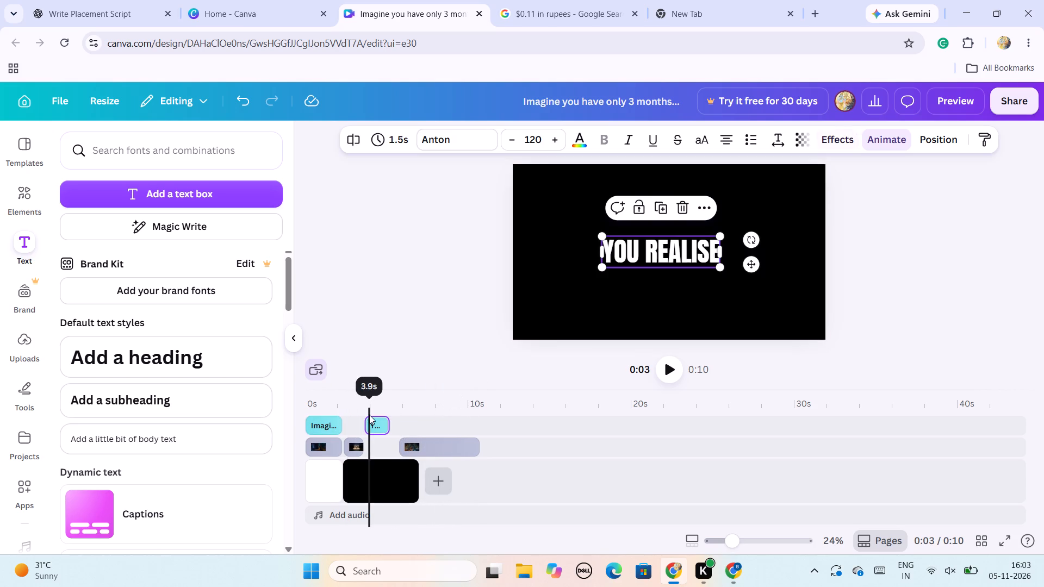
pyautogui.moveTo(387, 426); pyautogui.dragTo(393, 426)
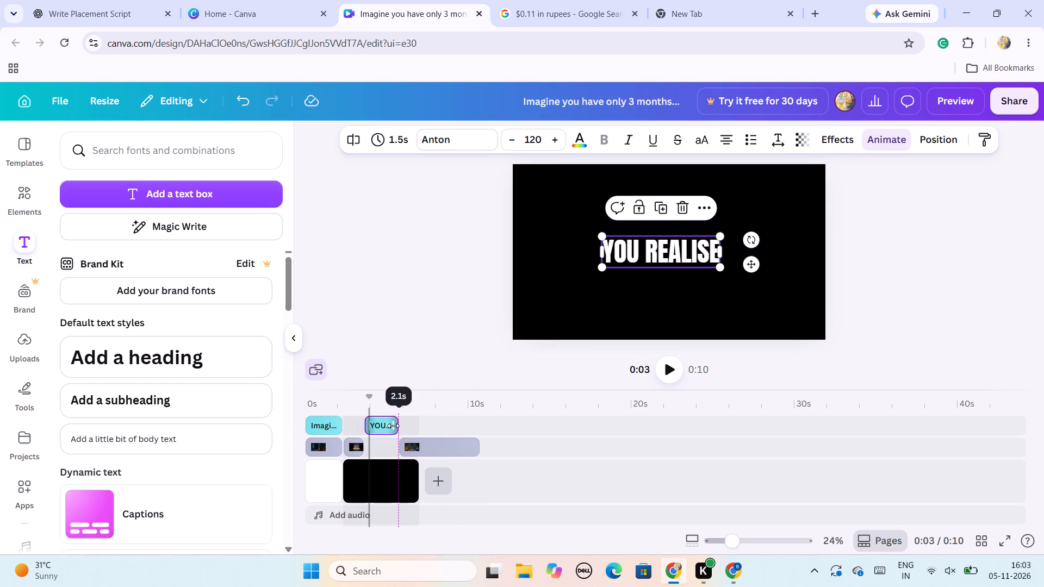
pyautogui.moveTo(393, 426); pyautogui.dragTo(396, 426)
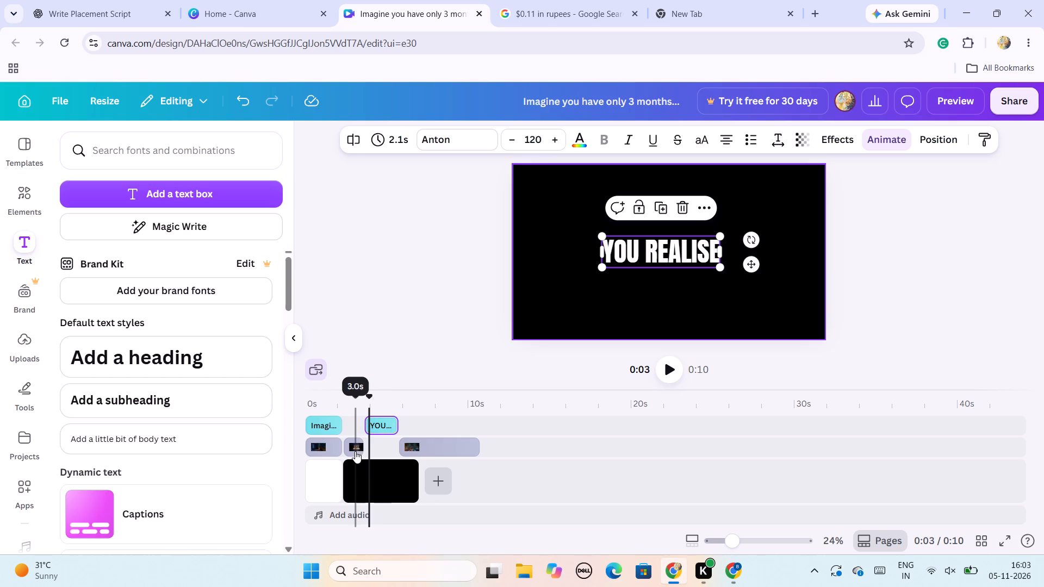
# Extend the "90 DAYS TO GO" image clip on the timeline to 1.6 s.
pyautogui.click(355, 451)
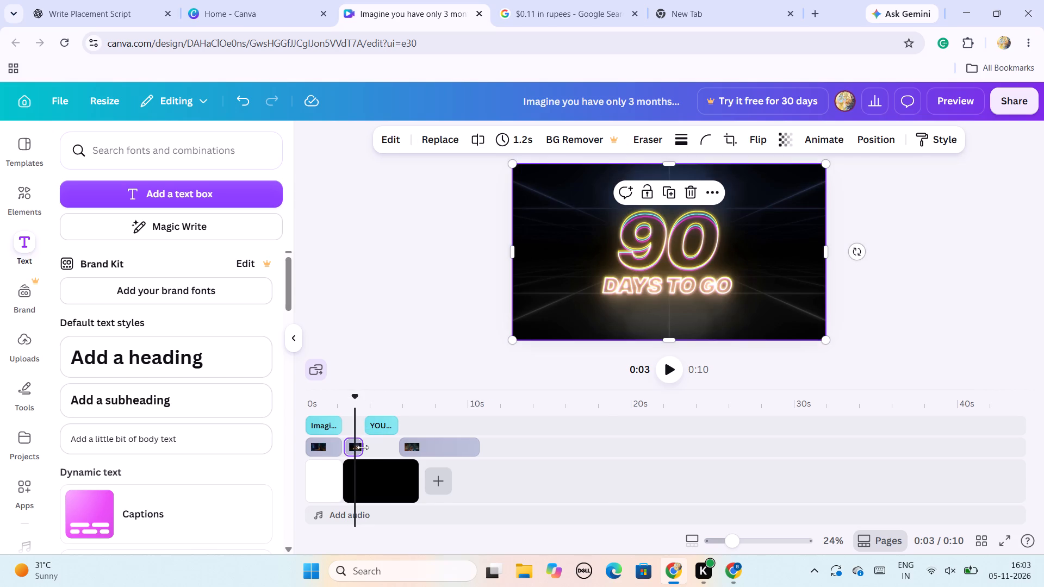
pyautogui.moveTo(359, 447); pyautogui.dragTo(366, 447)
# Shift the "YOU REALISE" text clip later by extending its end to 2.9 s, and trim its start to leave 1.9 s.
pyautogui.click(397, 427)
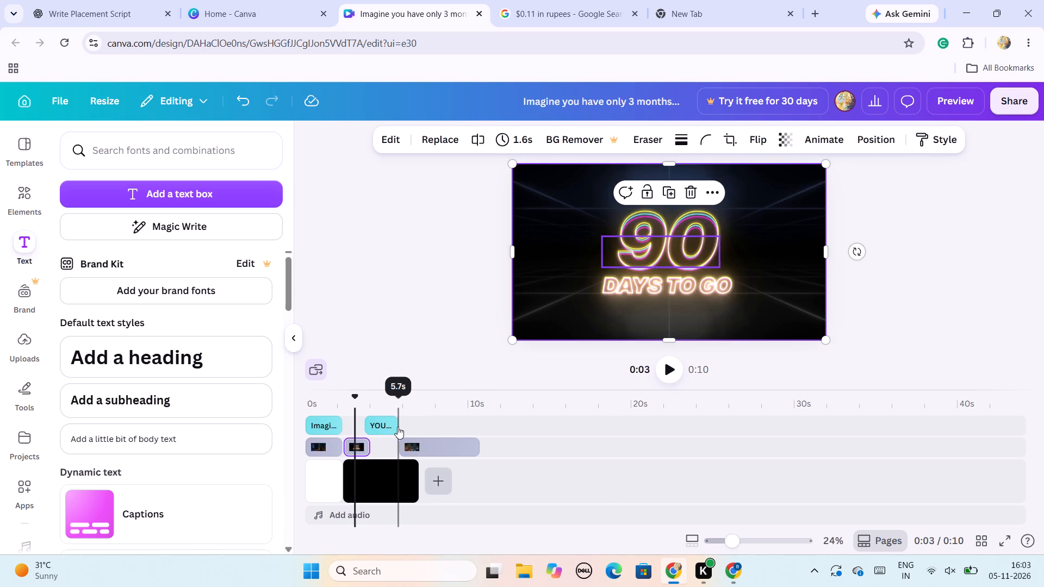
pyautogui.moveTo(397, 427); pyautogui.dragTo(411, 427)
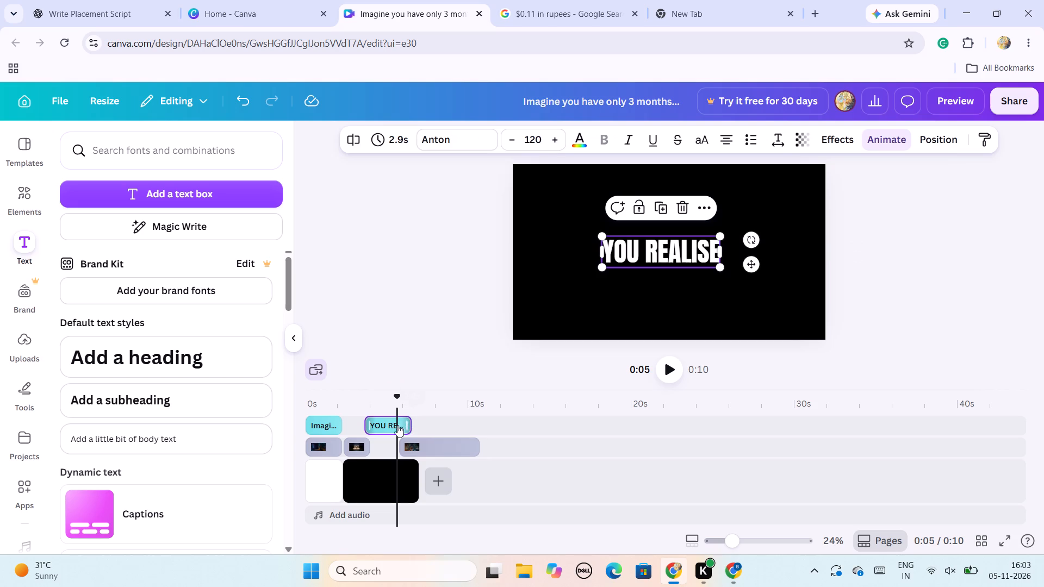
pyautogui.moveTo(370, 422); pyautogui.dragTo(387, 423)
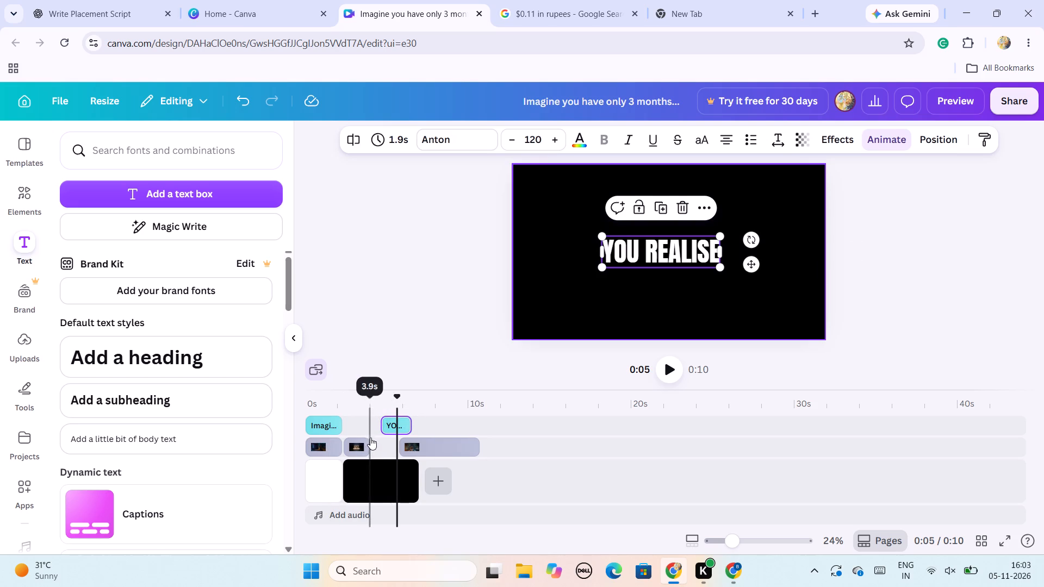
# Extend the "90 DAYS TO GO" image clip to 2.2 s so it ends where the "YOU REALISE" text begins.
pyautogui.click(366, 441)
pyautogui.moveTo(368, 447); pyautogui.dragTo(374, 449)
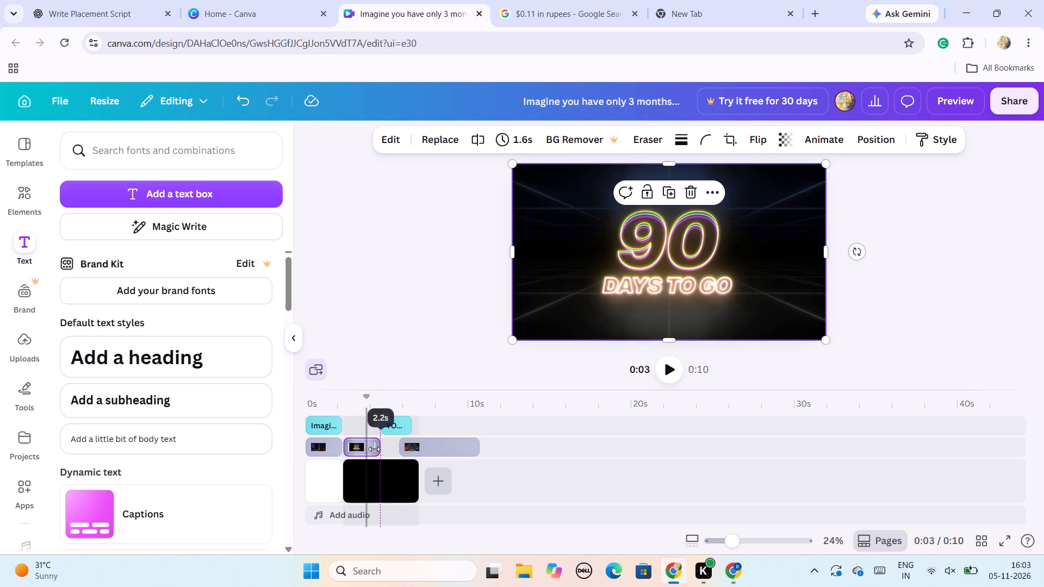
pyautogui.moveTo(374, 449); pyautogui.dragTo(375, 449)
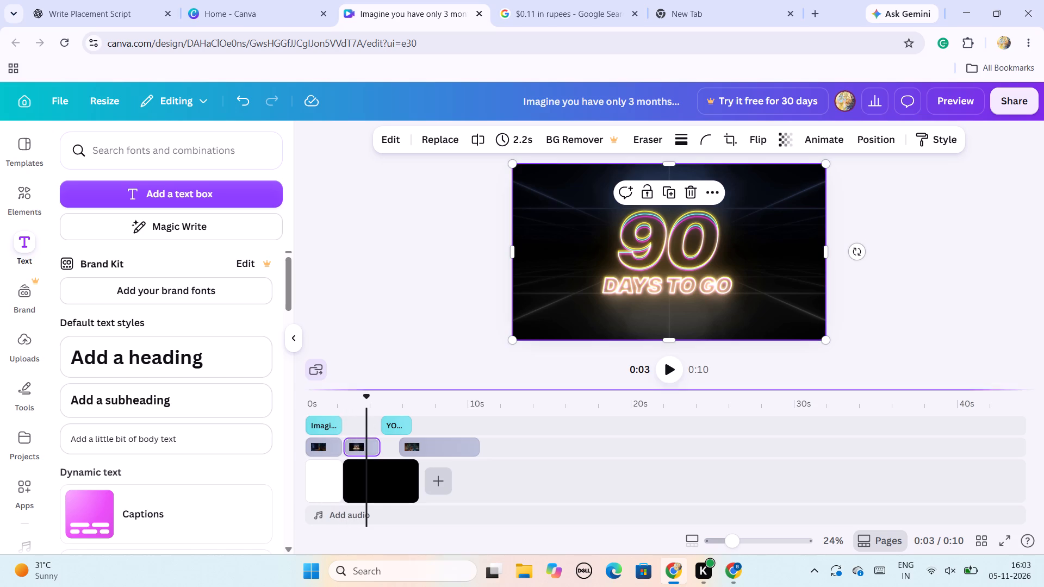
pyautogui.click(365, 444)
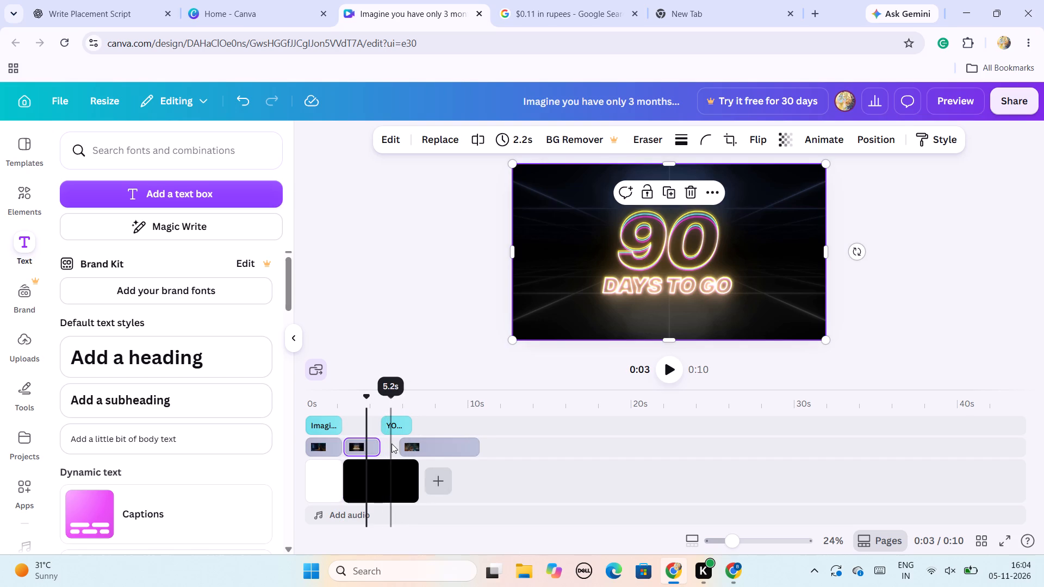
pyautogui.click(372, 444)
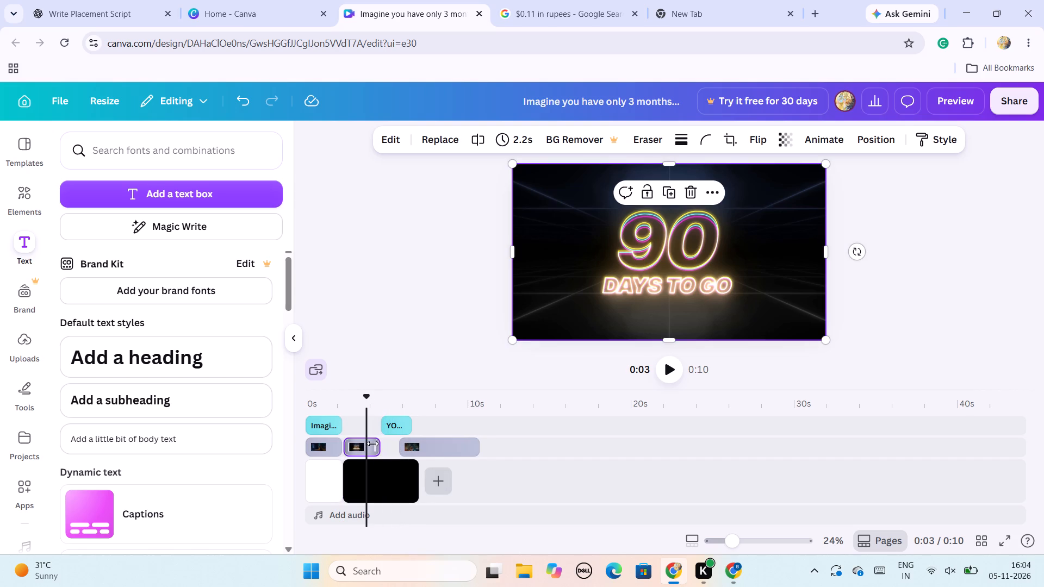
# Extend the "90 DAYS TO GO" image clip on the timeline to 2.6 s.
pyautogui.moveTo(372, 444); pyautogui.dragTo(378, 444)
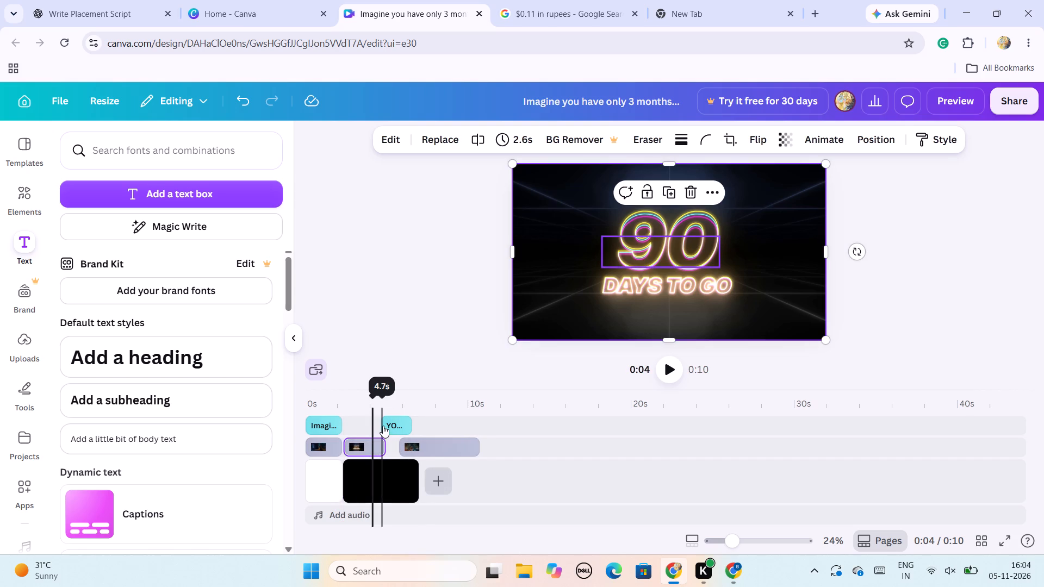
# Trim the start of the "YOU REALISE" text clip to 1.5 s, where the "90 DAYS TO GO" image ends, and extend its end to 2.5 s.
pyautogui.click(386, 426)
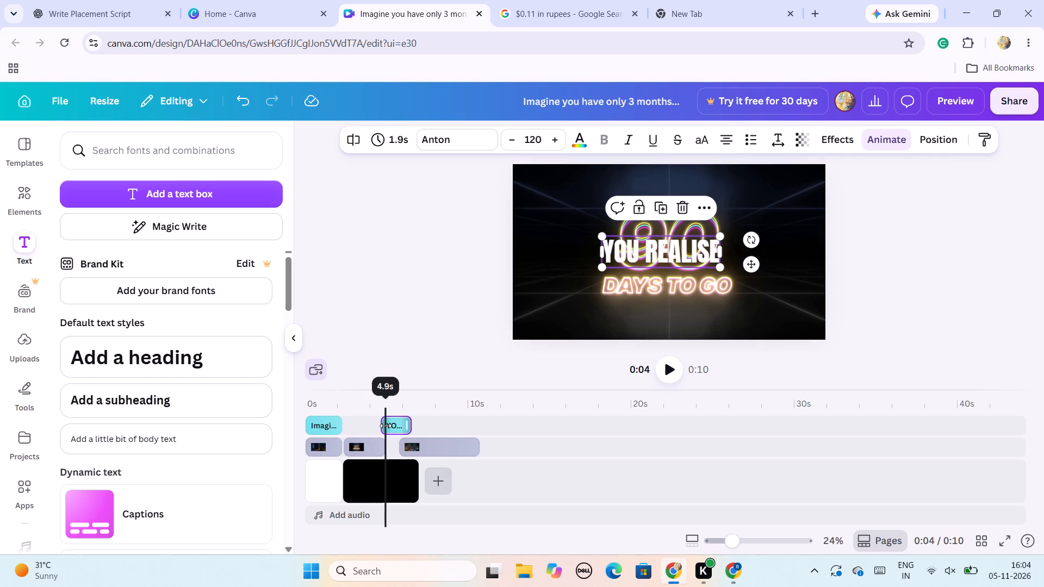
pyautogui.moveTo(386, 426); pyautogui.dragTo(392, 426)
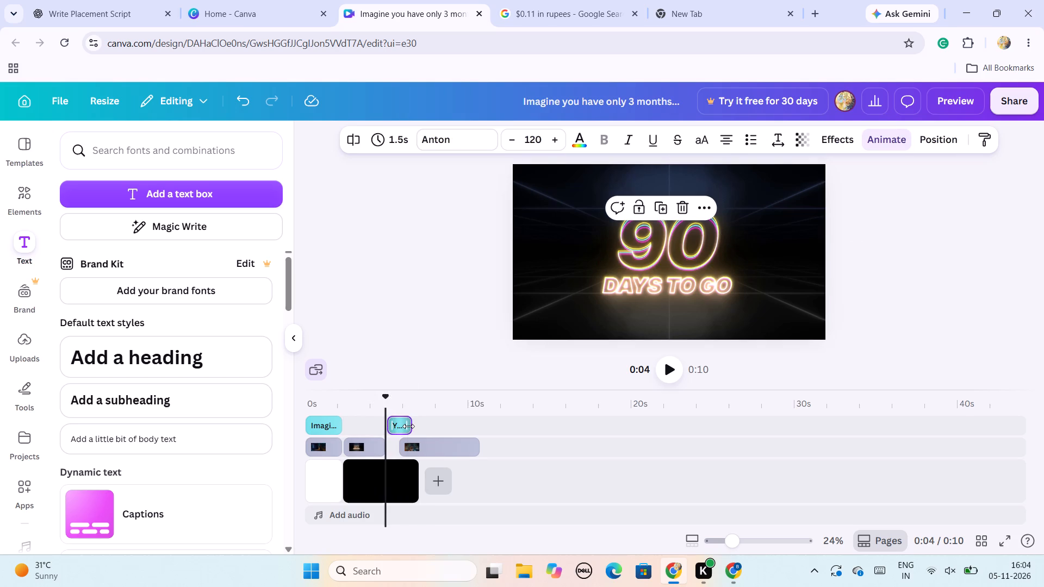
pyautogui.moveTo(408, 426); pyautogui.dragTo(424, 426)
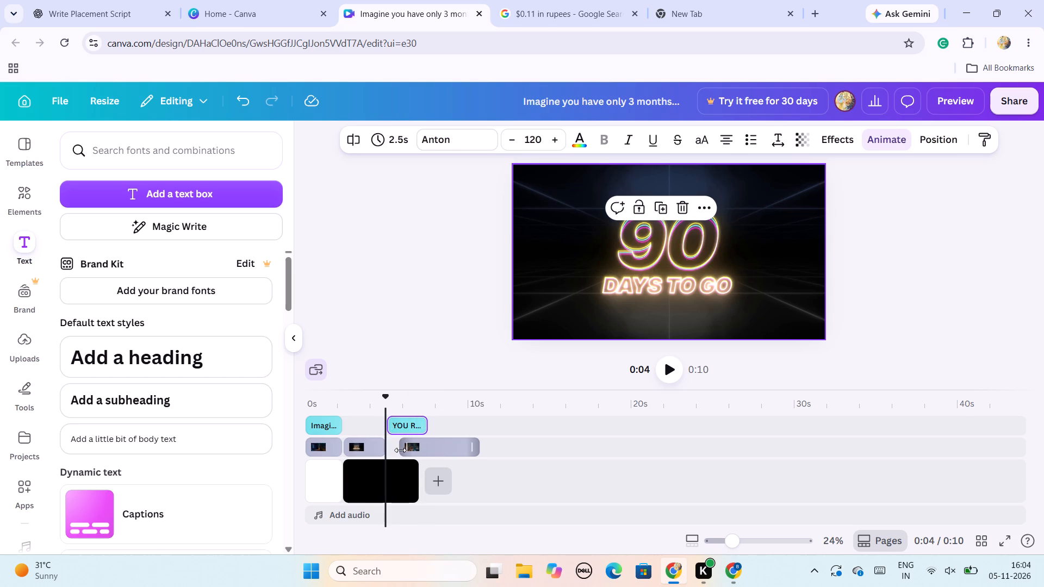
# Trim the stressed-student image clip's start to leave 3.7 s, and extend its end to 4.3 s.
pyautogui.moveTo(400, 450); pyautogui.dragTo(421, 449)
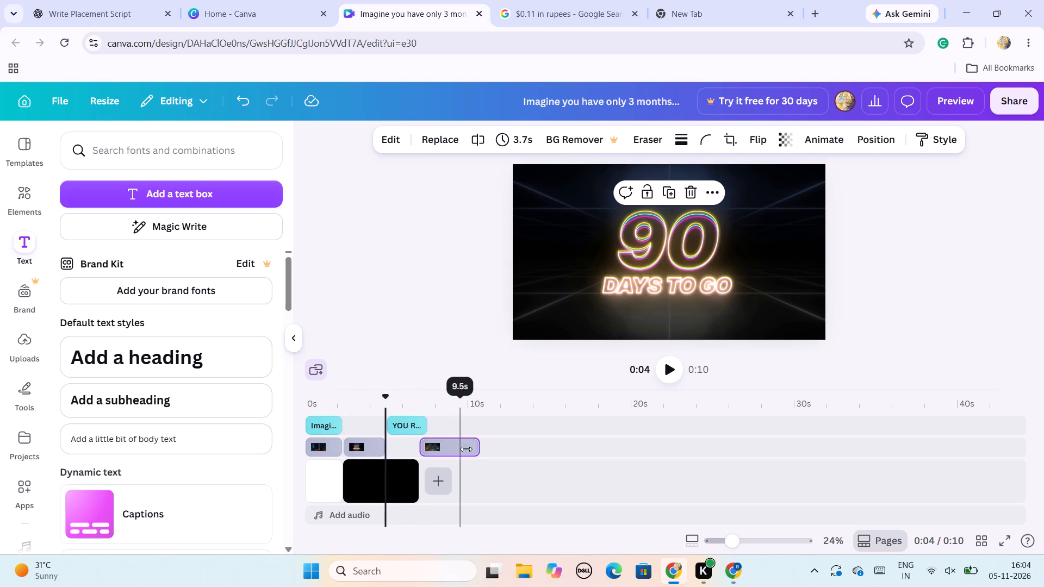
pyautogui.moveTo(474, 449); pyautogui.dragTo(483, 448)
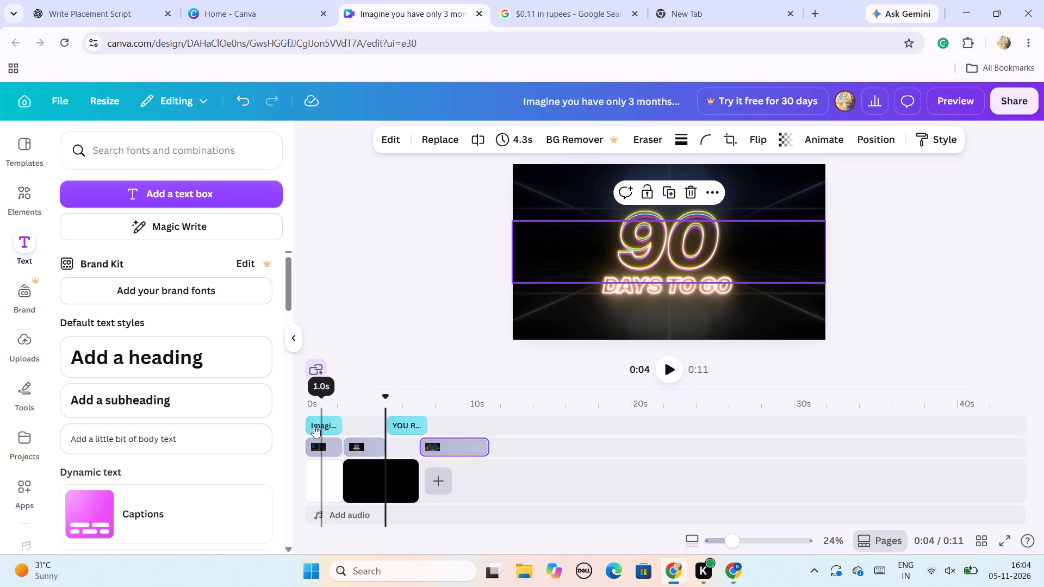
# Play the video from the start to check the timing of the clips.
pyautogui.click(306, 426)
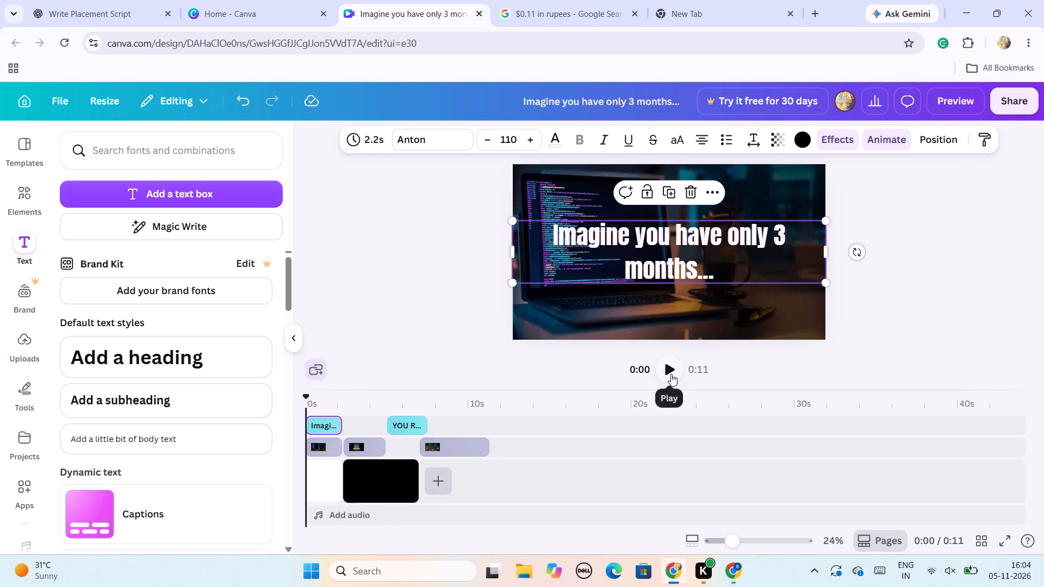
pyautogui.click(671, 374)
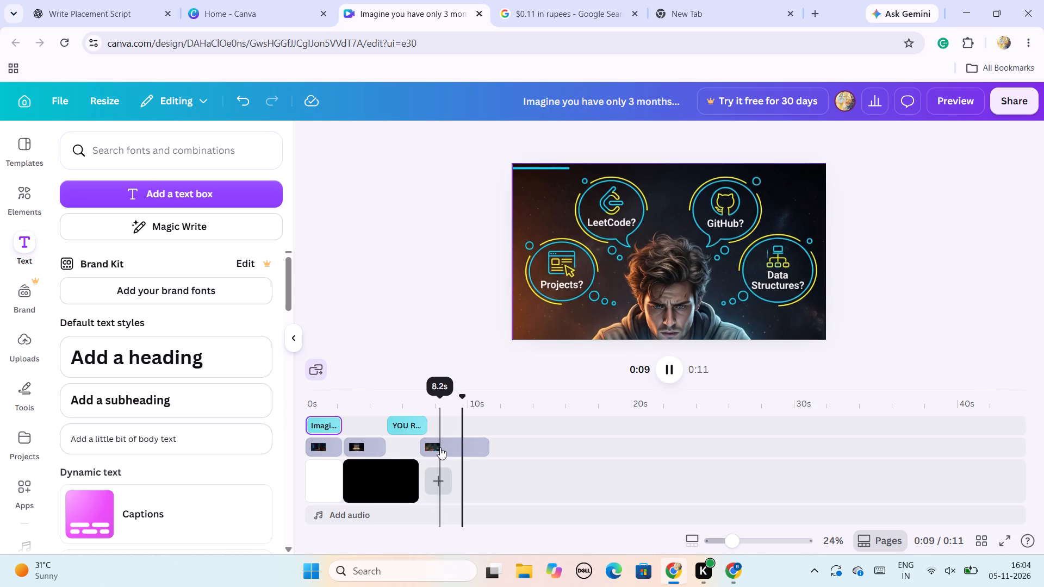
# Shorten the "YOU REALISE" text clip to 2.1 s by trimming its end back to the stressed-student image's start.
pyautogui.click(425, 423)
pyautogui.moveTo(424, 425); pyautogui.dragTo(420, 426)
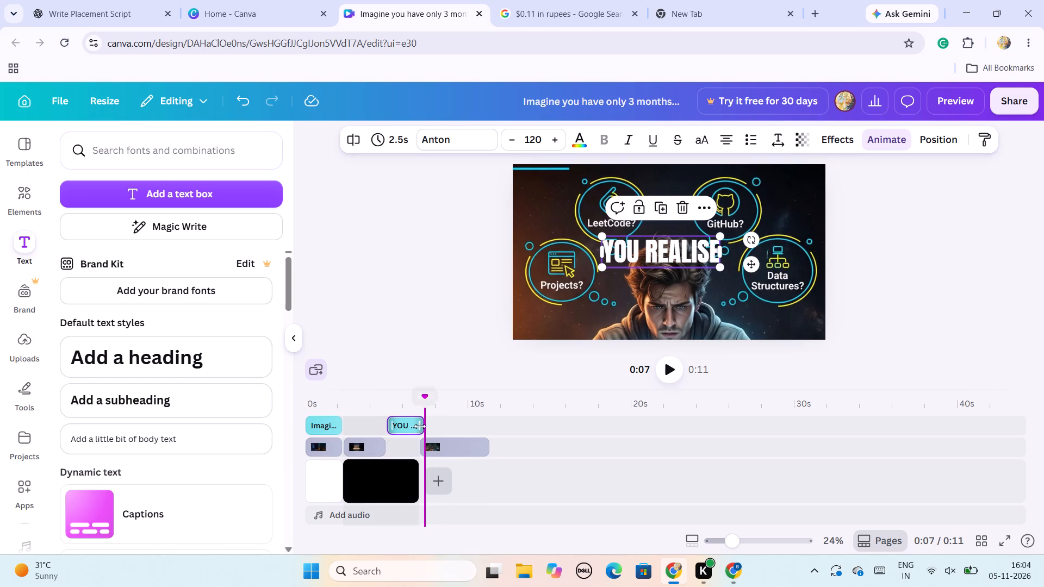
pyautogui.moveTo(420, 426); pyautogui.dragTo(419, 432)
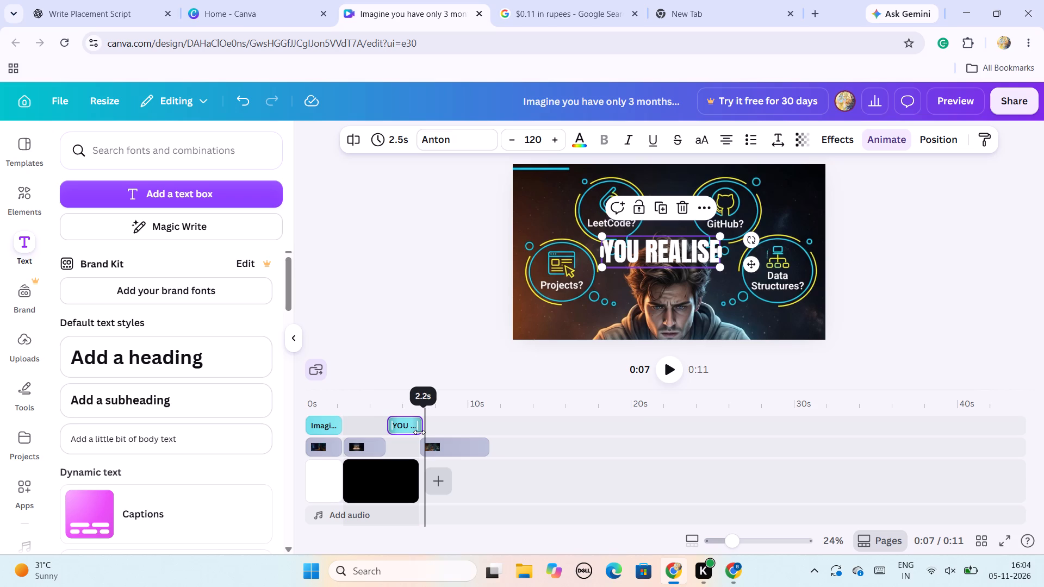
pyautogui.moveTo(419, 432); pyautogui.dragTo(418, 433)
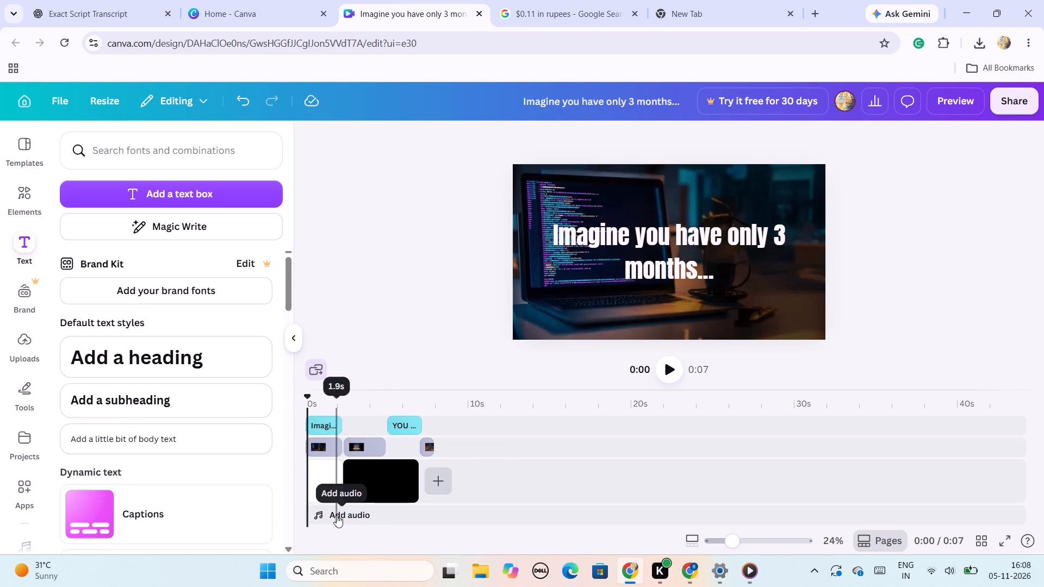
pyautogui.click(323, 516)
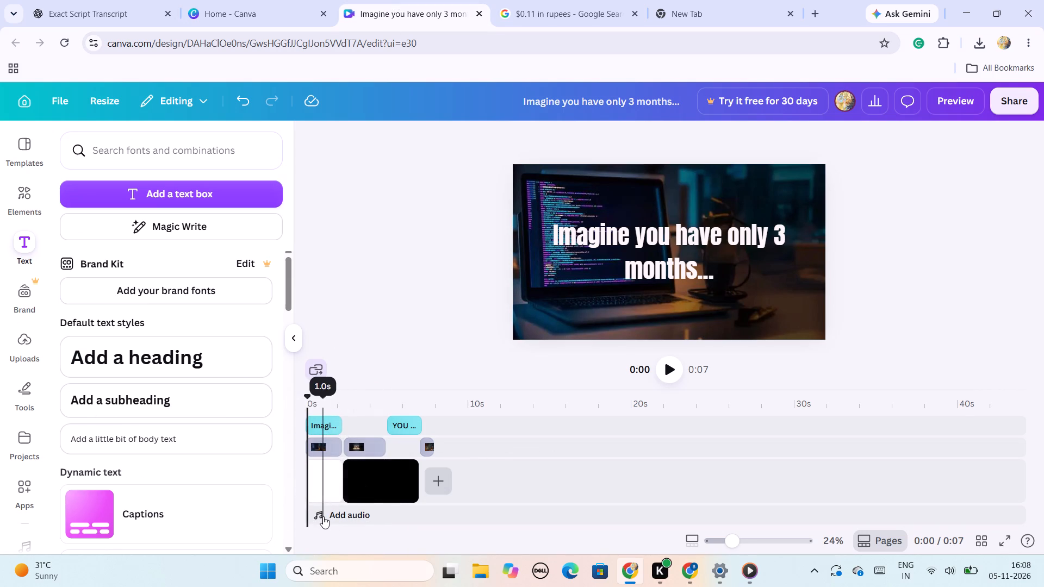
pyautogui.click(310, 428)
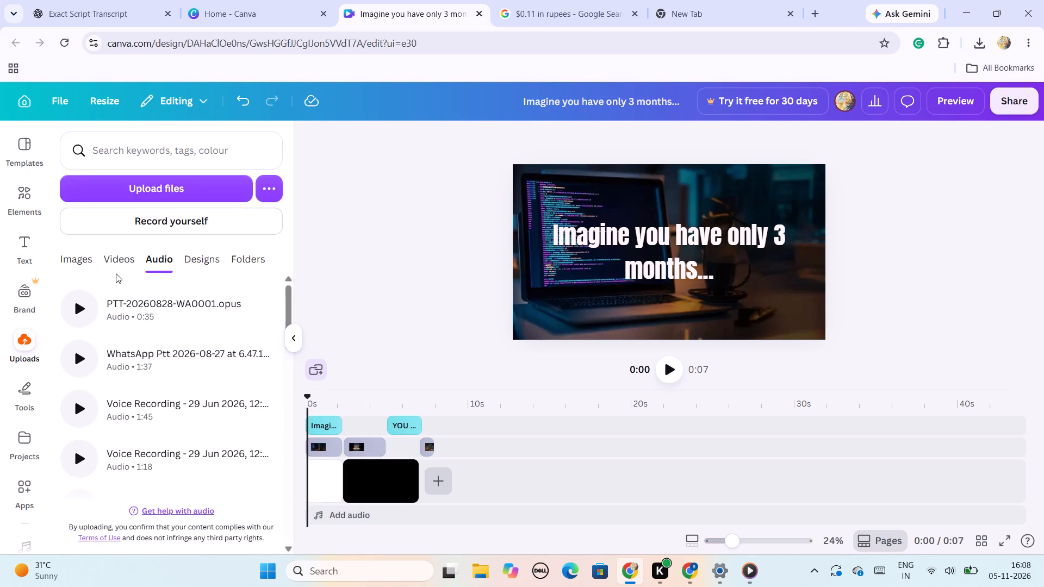
pyautogui.click(108, 263)
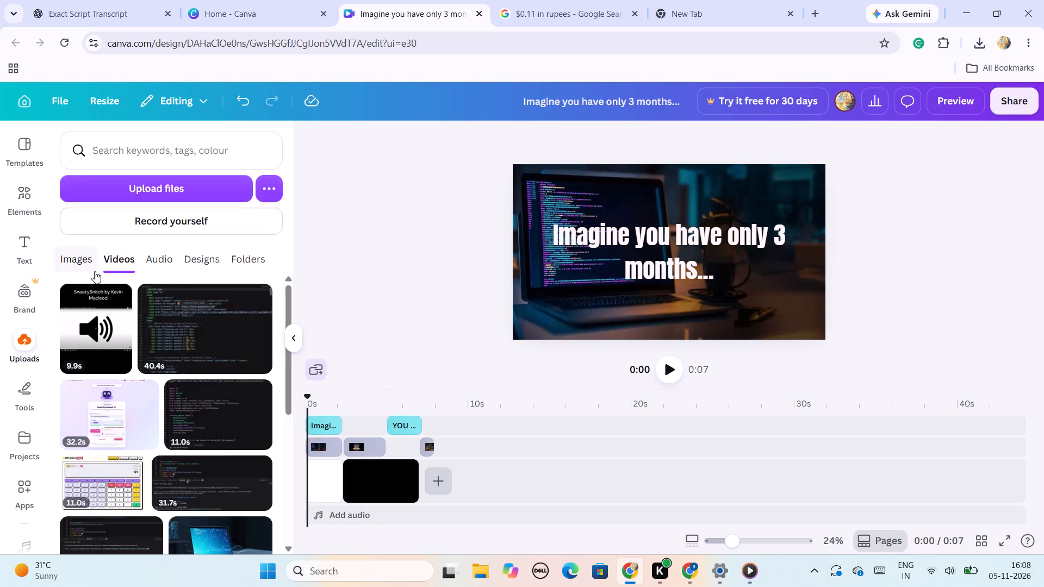
pyautogui.click(164, 177)
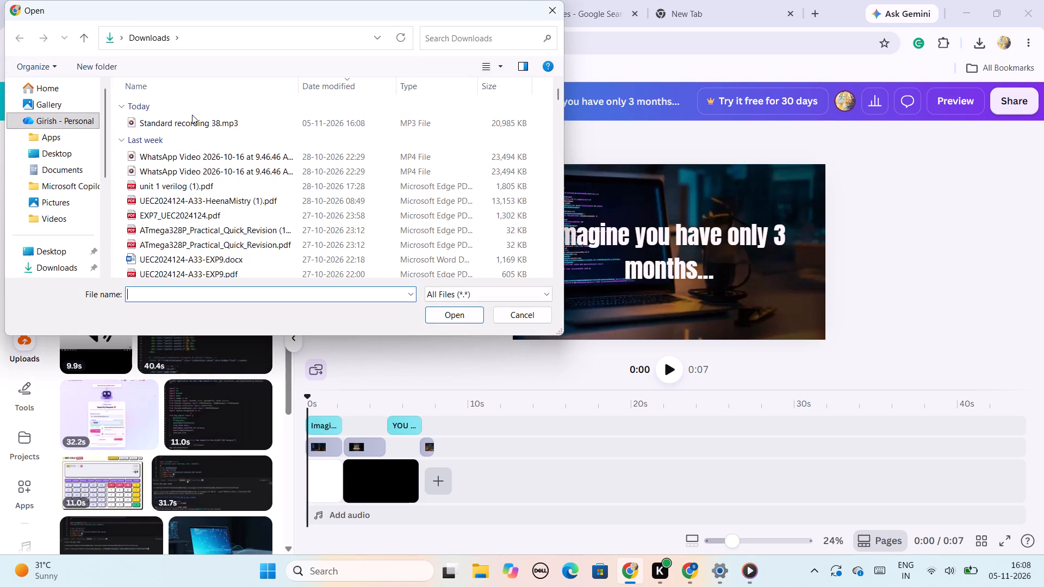
pyautogui.click(192, 115)
pyautogui.click(192, 126)
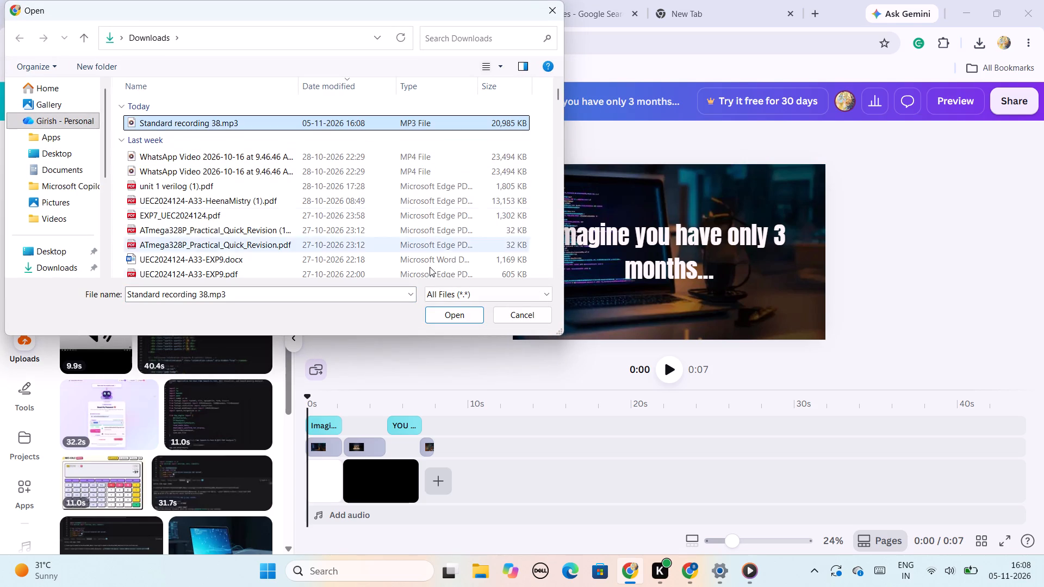
pyautogui.click(440, 307)
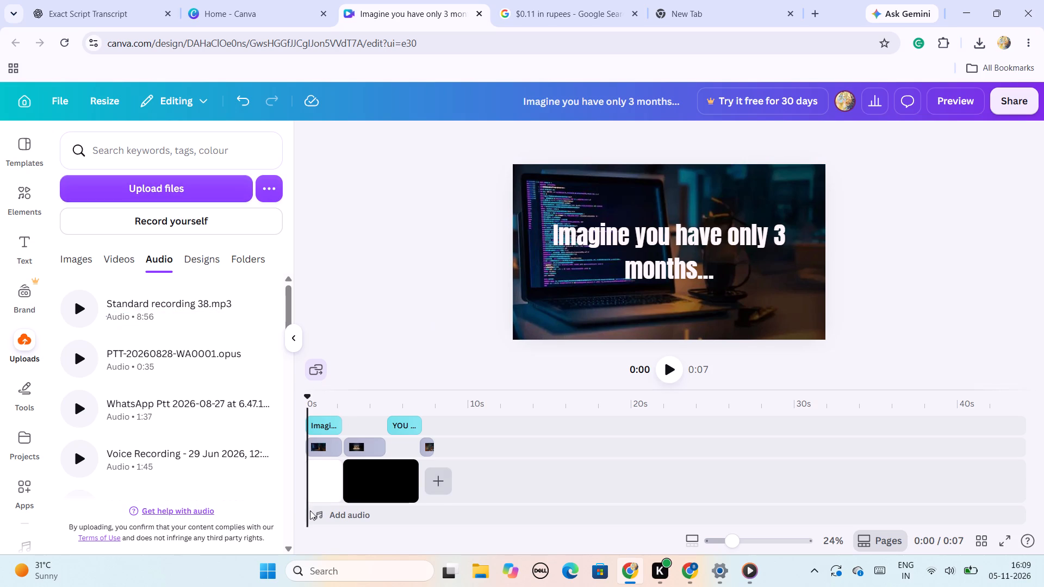
# Add the uploaded "Standard recording 38.mp3" to the timeline's audio track at the start of the video.
pyautogui.click(225, 314)
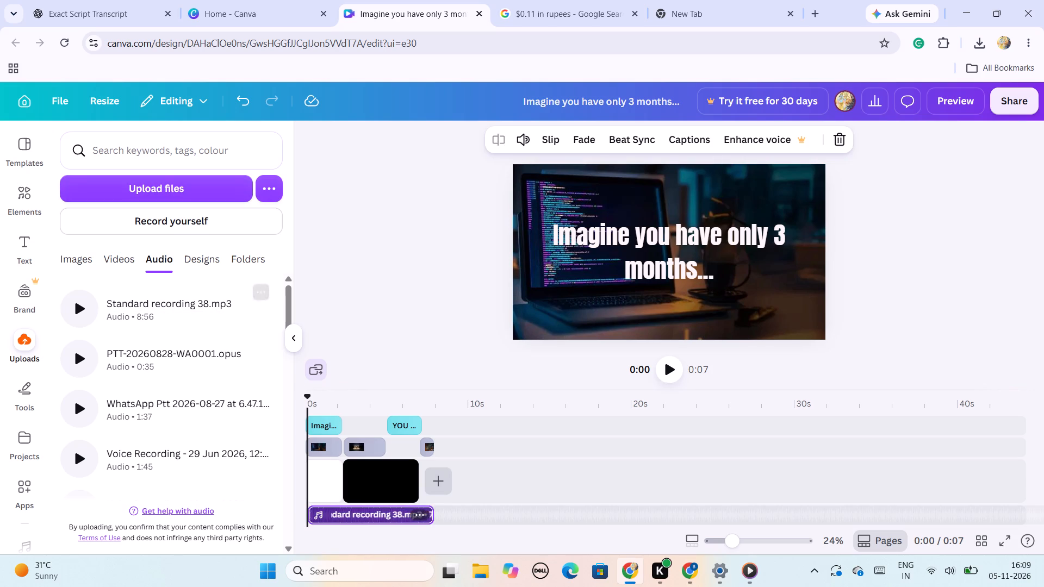
# Play the video from the beginning to check the opening clips against the voice recording.
pyautogui.click(306, 434)
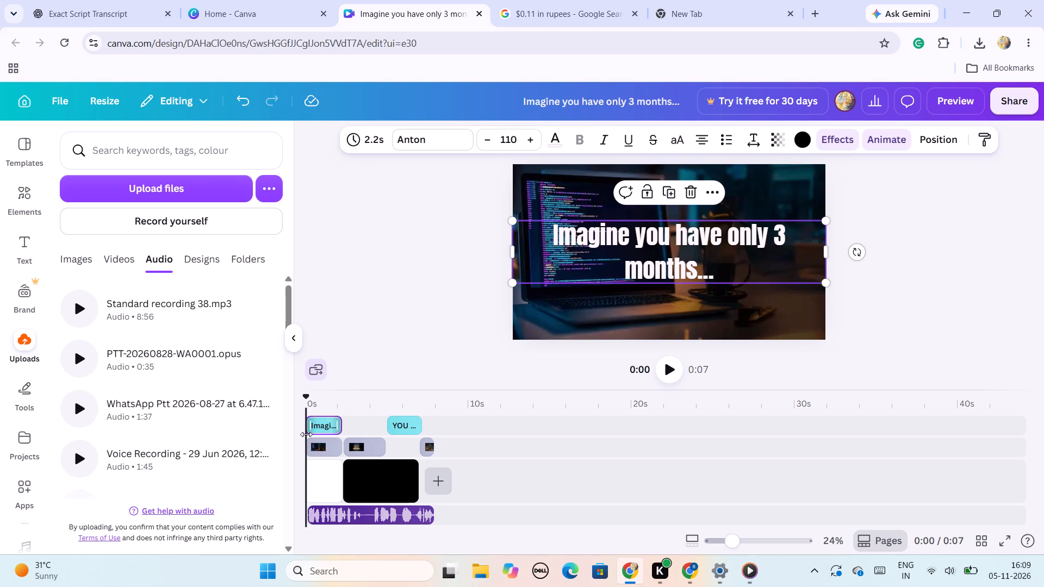
pyautogui.click(666, 363)
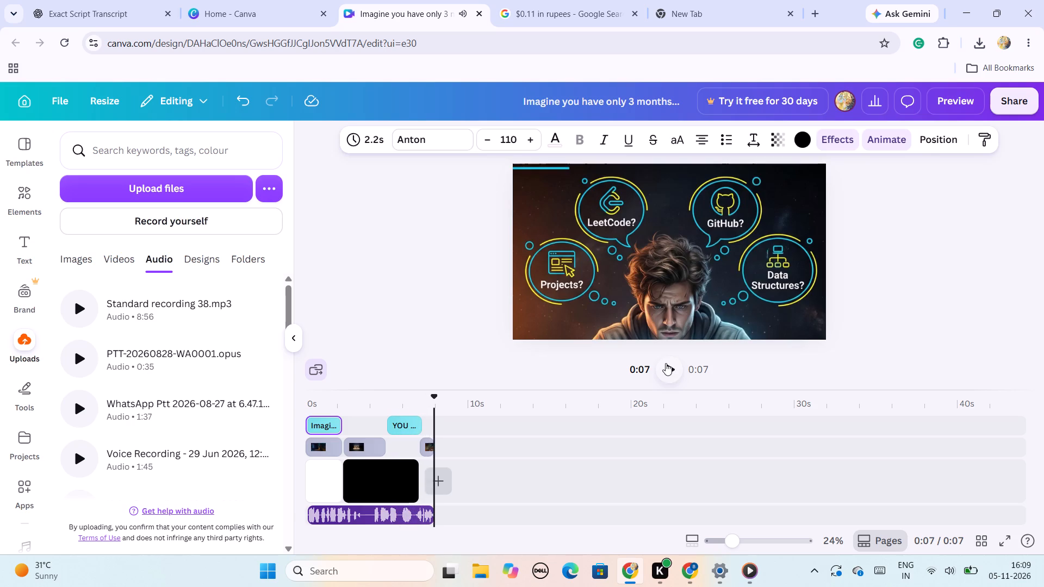
# Extend the "YOU REALISE" text clip to 2.9 s, up to the end of the voice recording on the timeline.
pyautogui.click(419, 448)
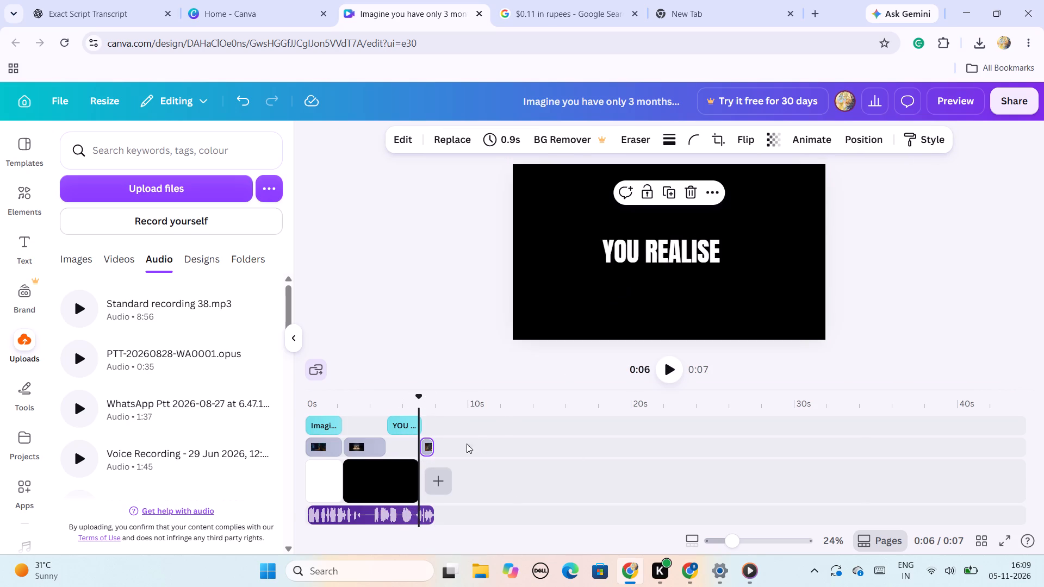
pyautogui.click(419, 429)
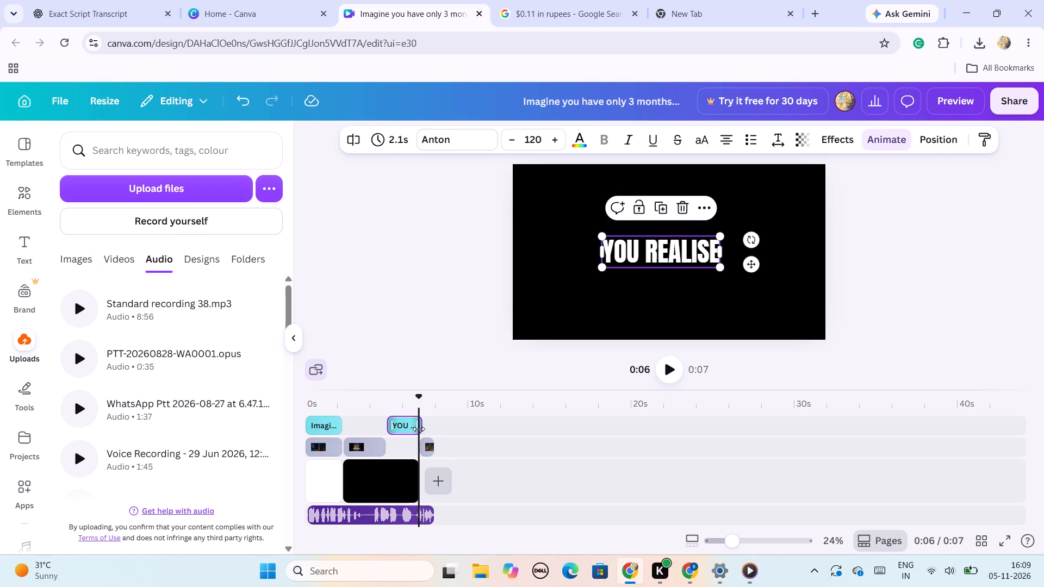
pyautogui.moveTo(419, 429); pyautogui.dragTo(425, 429)
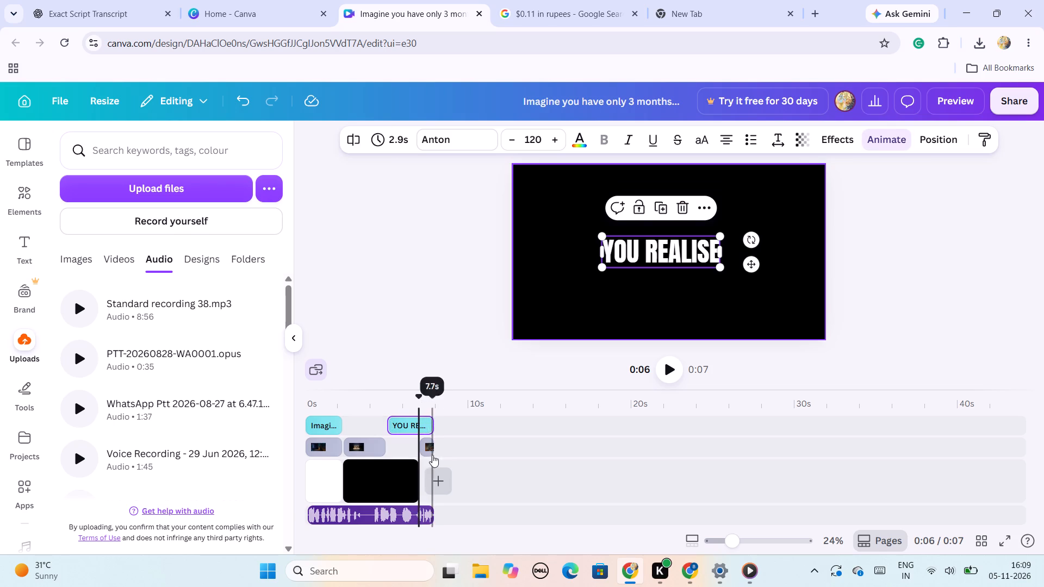
# Trim the start of the stressed student image clip with question bubbles so it lasts 0.1 s.
pyautogui.click(423, 445)
pyautogui.moveTo(423, 445); pyautogui.dragTo(434, 446)
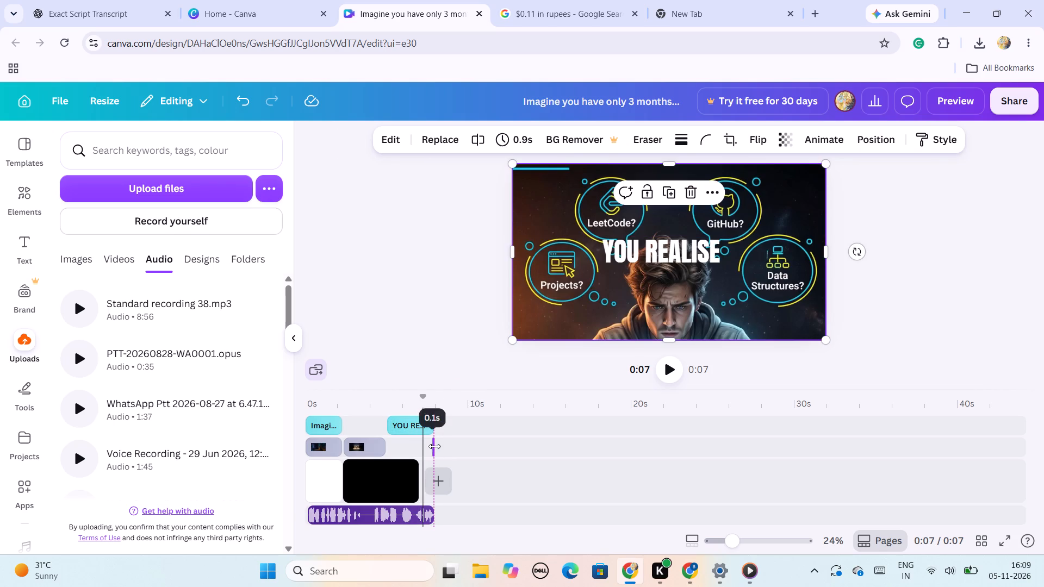
pyautogui.moveTo(434, 446); pyautogui.dragTo(434, 447)
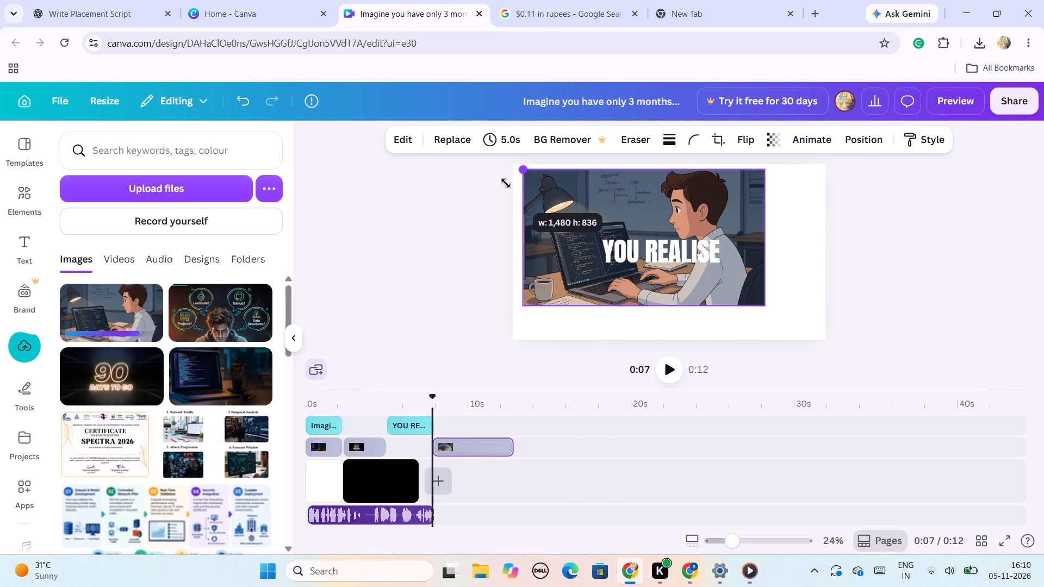
pyautogui.moveTo(506, 183); pyautogui.dragTo(502, 182)
pyautogui.moveTo(765, 303); pyautogui.dragTo(827, 342)
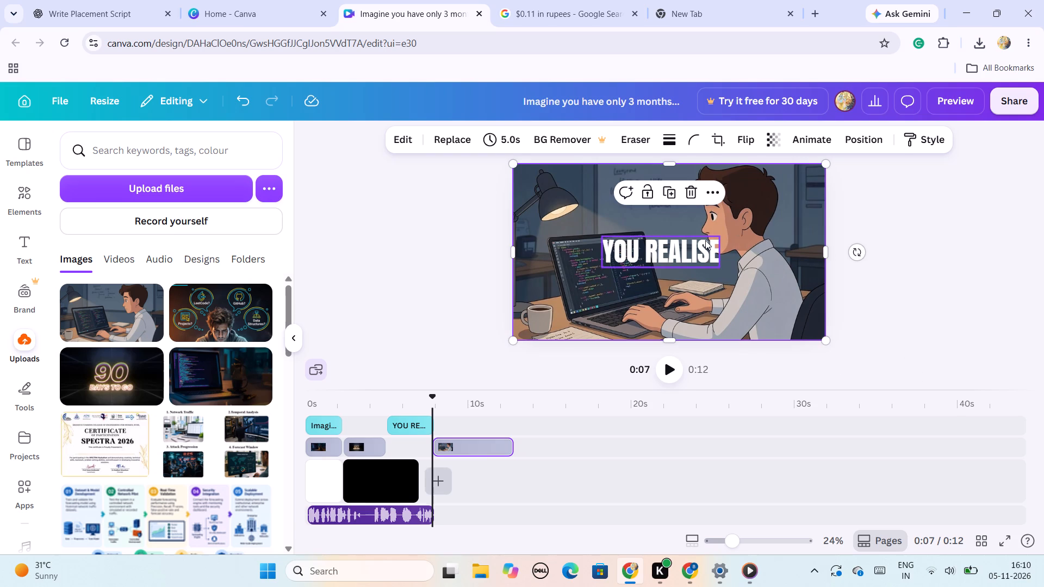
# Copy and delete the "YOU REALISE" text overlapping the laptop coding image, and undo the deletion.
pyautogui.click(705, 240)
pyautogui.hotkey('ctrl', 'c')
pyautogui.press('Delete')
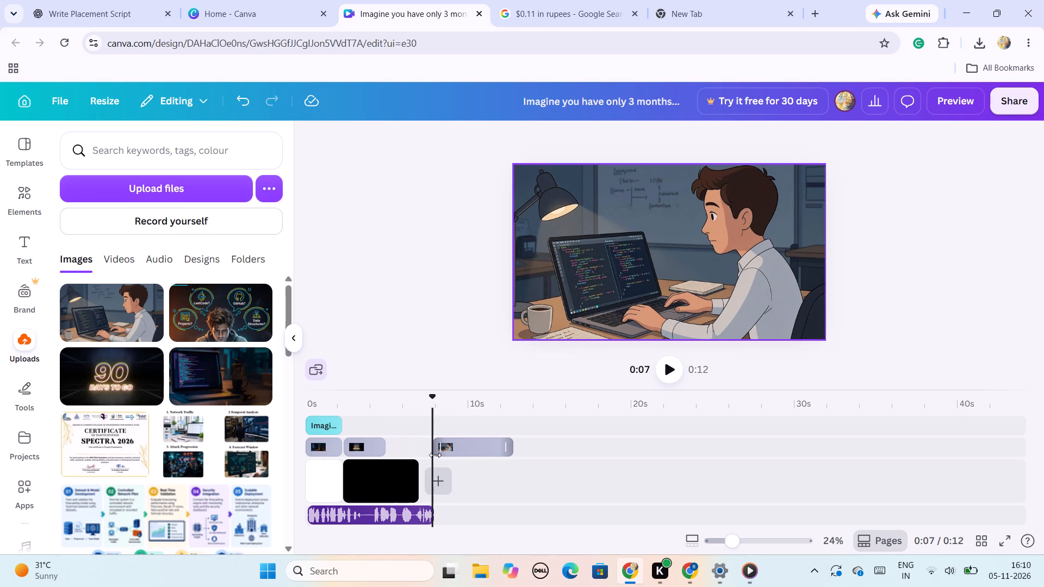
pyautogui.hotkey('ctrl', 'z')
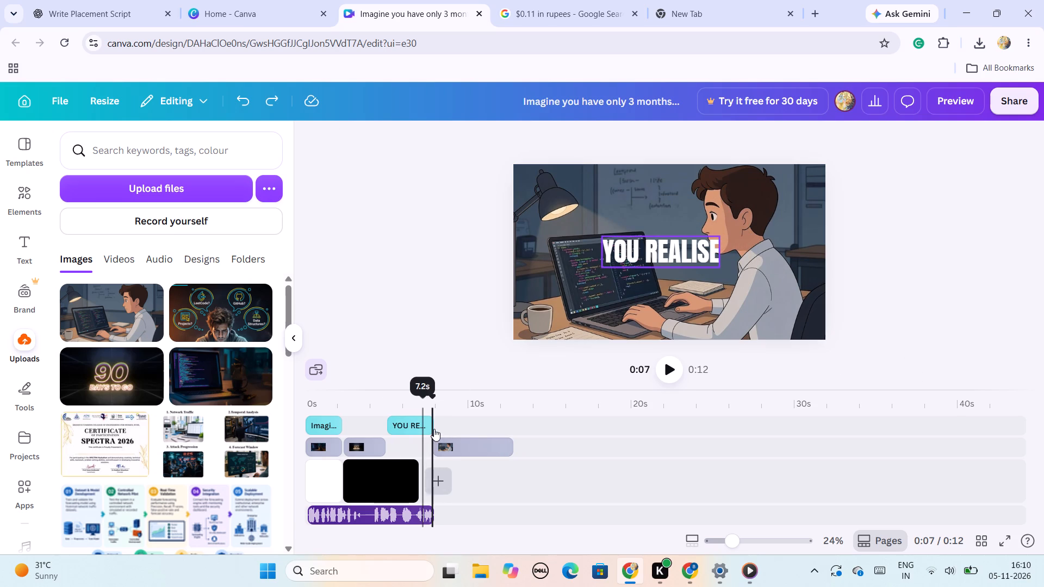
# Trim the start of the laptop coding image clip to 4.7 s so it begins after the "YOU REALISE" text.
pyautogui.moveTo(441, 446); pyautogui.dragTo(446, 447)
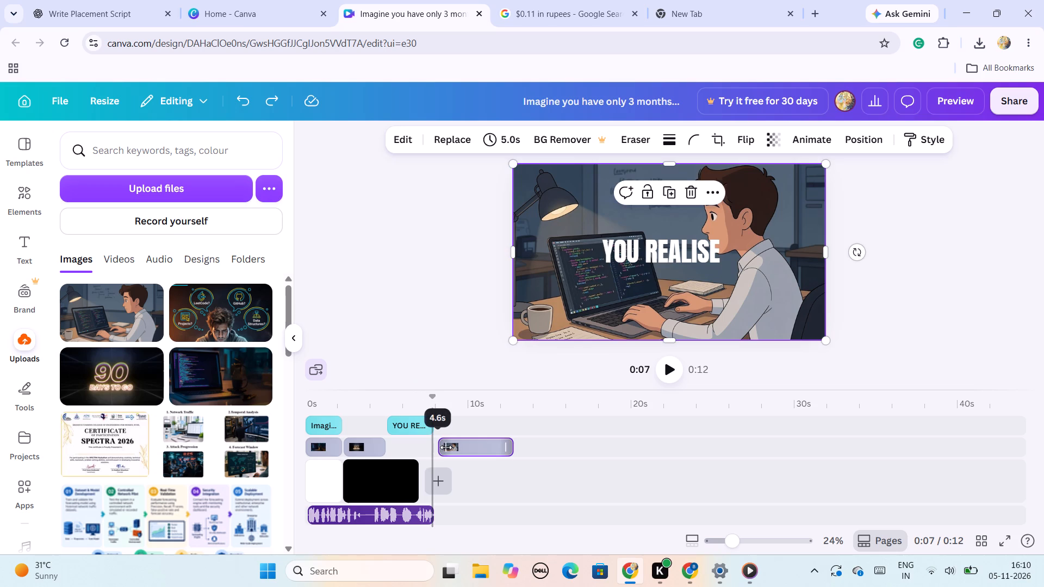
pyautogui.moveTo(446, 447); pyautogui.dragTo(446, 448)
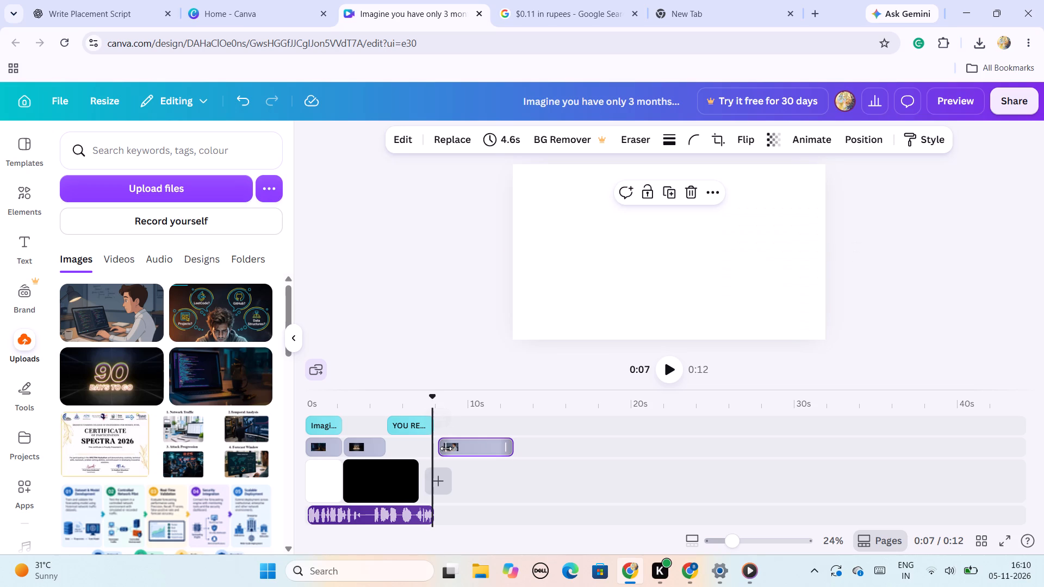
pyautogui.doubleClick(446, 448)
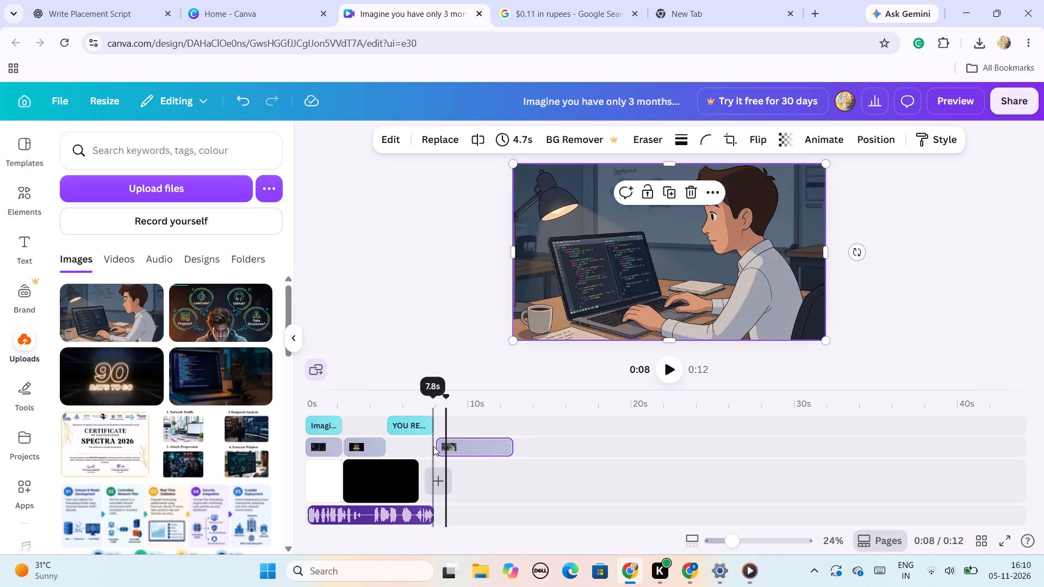
# Play the video from the end of the "YOU REALISE" text to check the switch to the laptop coding image.
pyautogui.click(433, 446)
pyautogui.click(414, 429)
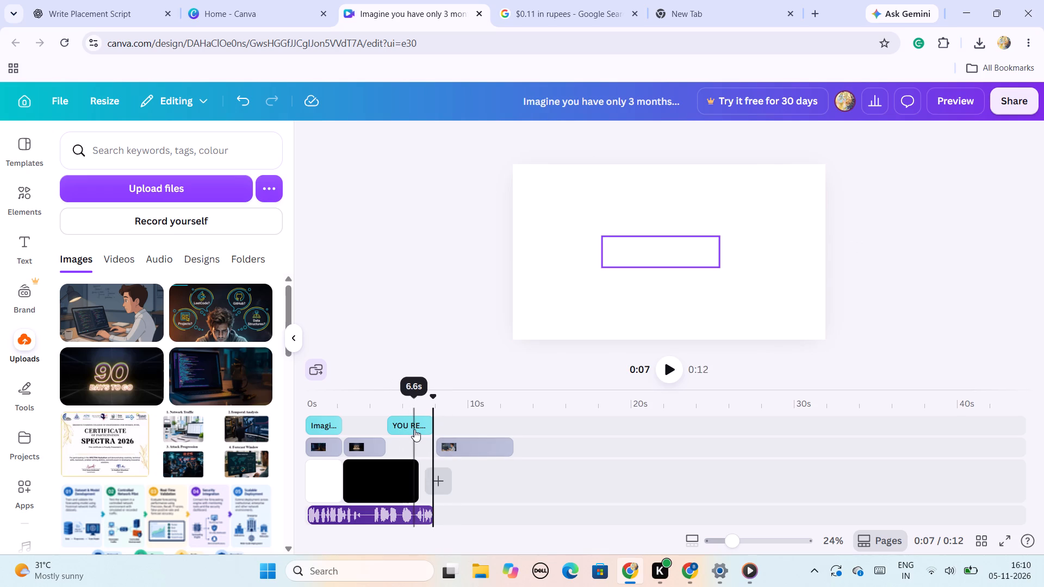
pyautogui.click(669, 373)
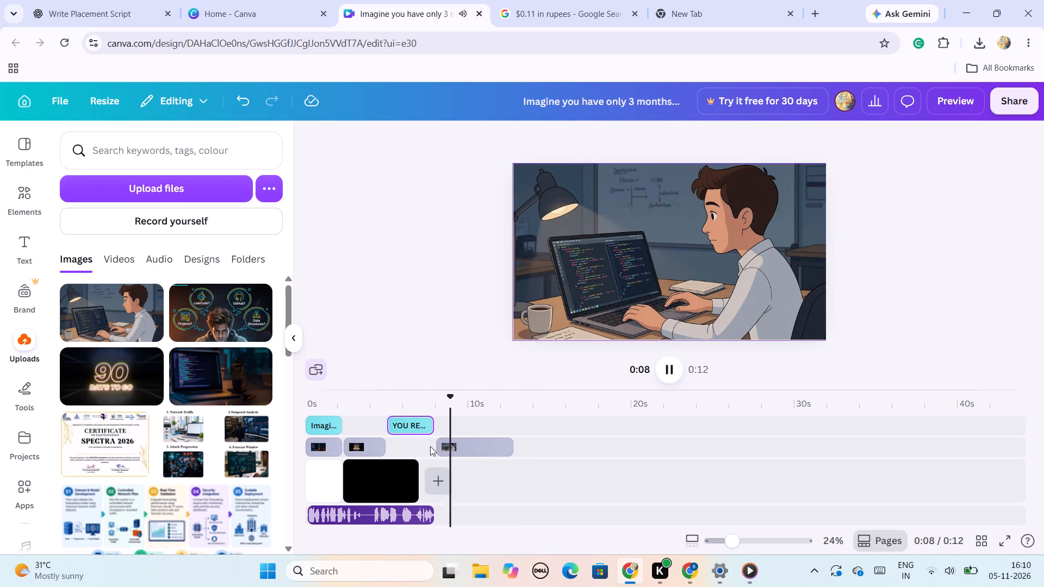
# Extend the start of the laptop coding image clip to 4.9 s, closing the gap after the "YOU REALISE" text.
pyautogui.moveTo(438, 446); pyautogui.dragTo(434, 449)
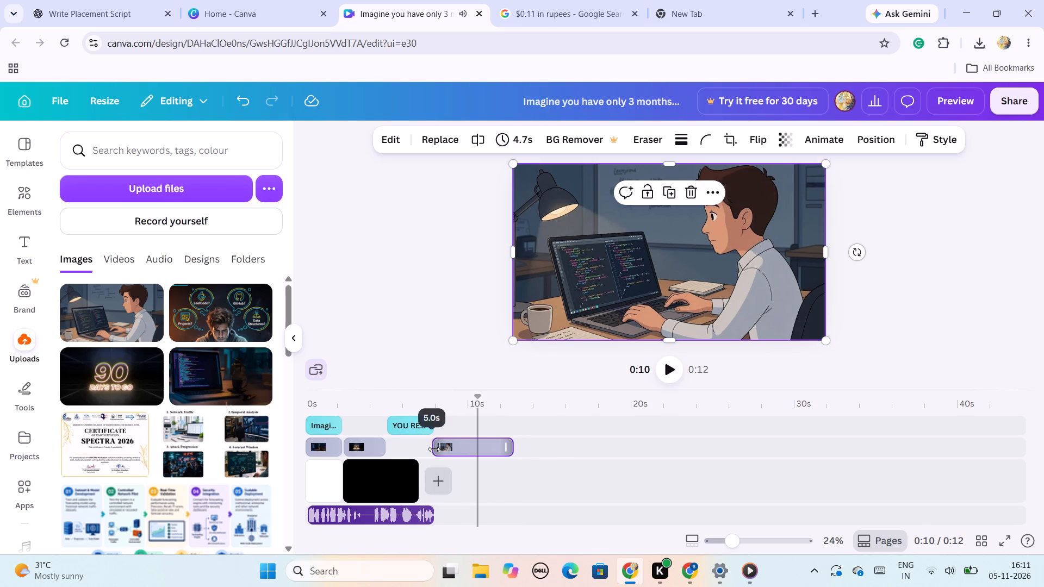
pyautogui.moveTo(434, 449); pyautogui.dragTo(437, 451)
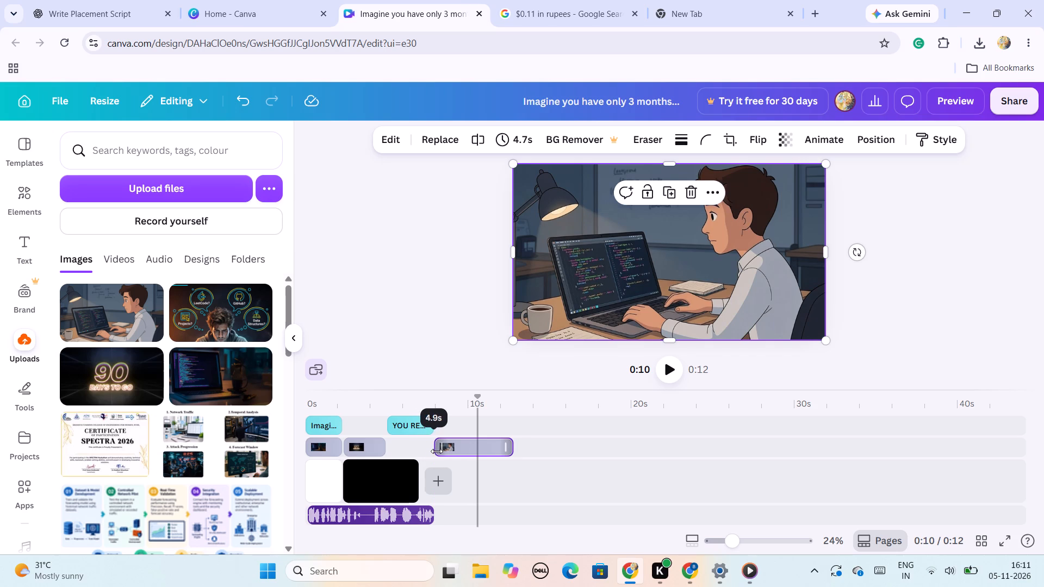
pyautogui.moveTo(437, 451); pyautogui.dragTo(436, 451)
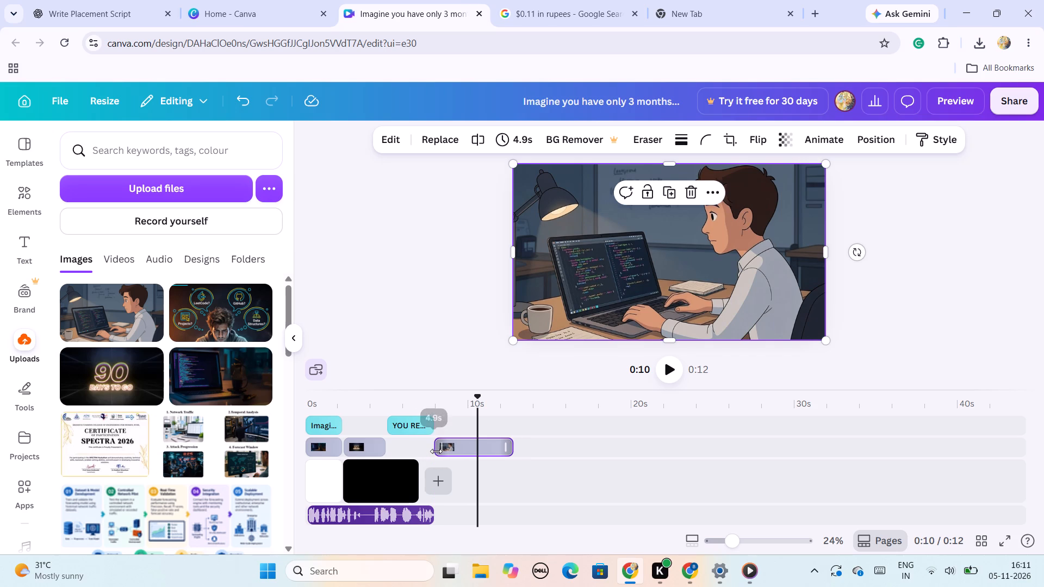
# Replay the transition from the "YOU REALISE" text to the laptop coding image to check its timing.
pyautogui.click(426, 448)
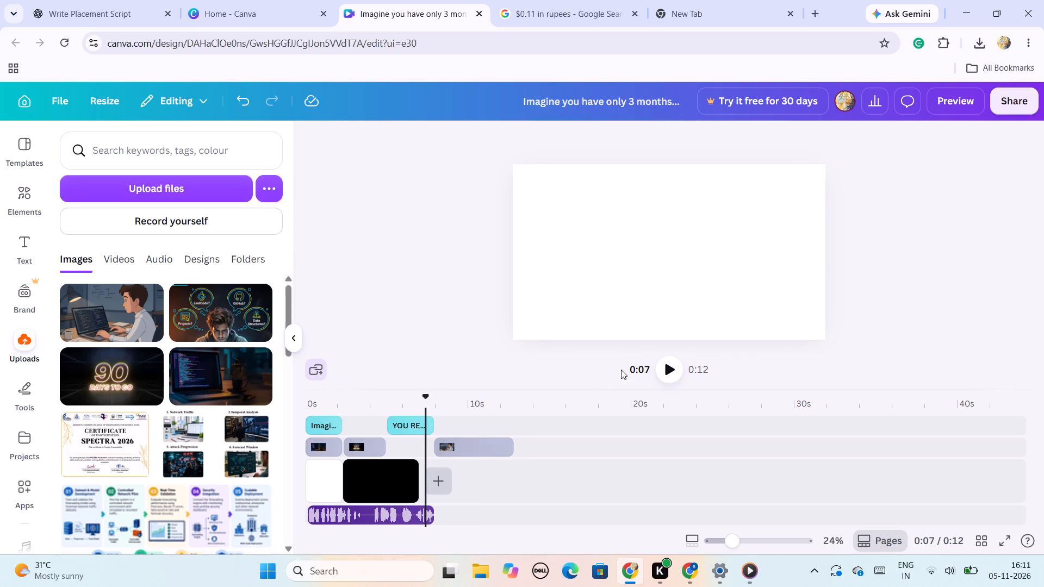
pyautogui.click(674, 362)
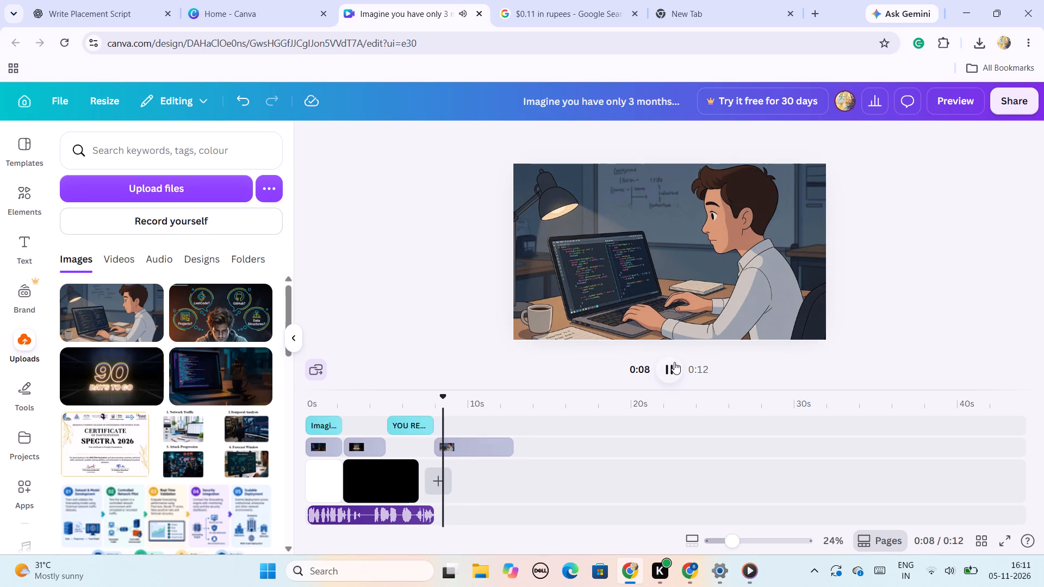
pyautogui.click(437, 444)
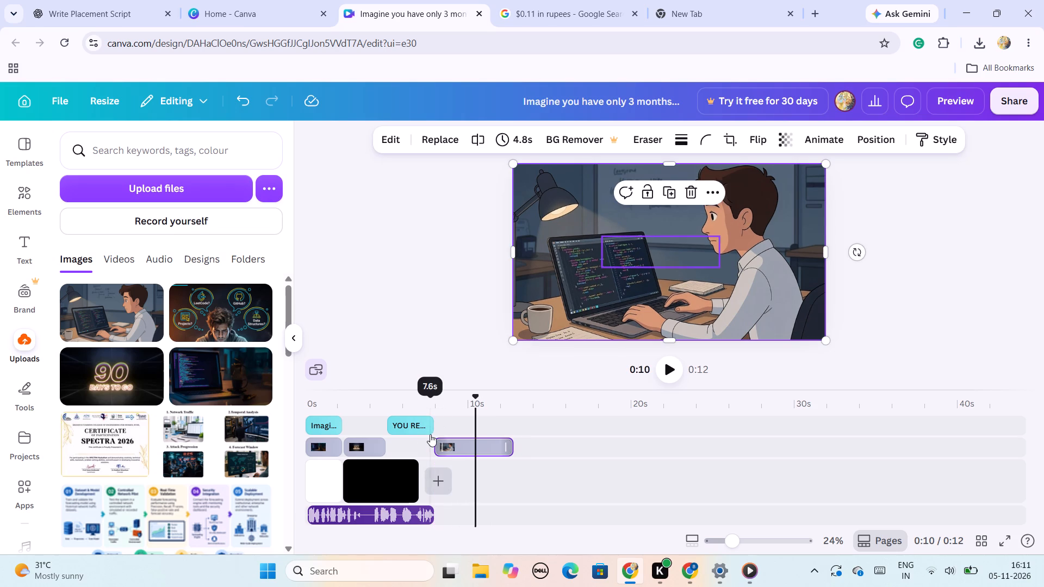
pyautogui.click(430, 434)
pyautogui.click(672, 360)
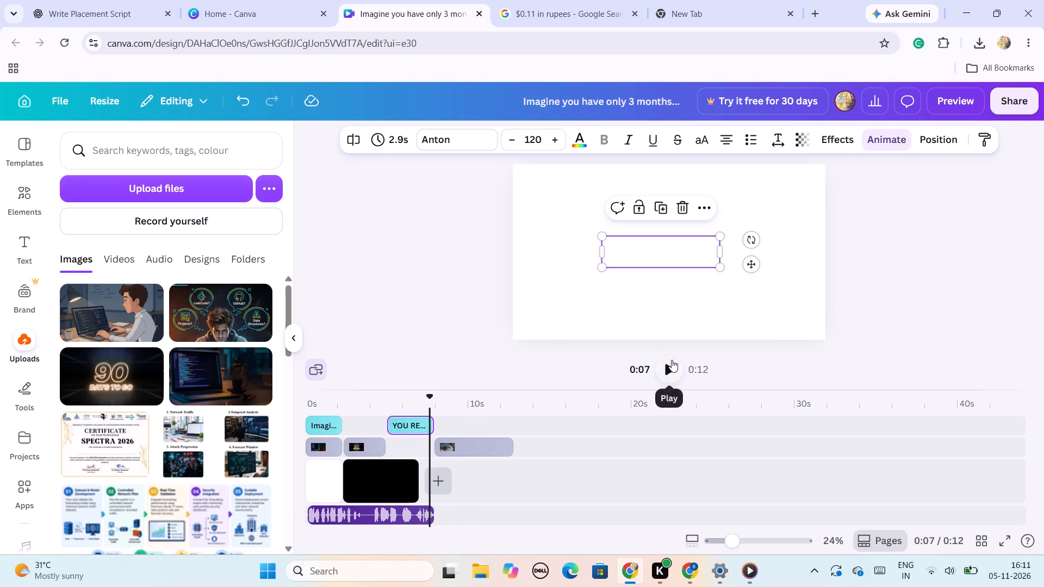
pyautogui.click(632, 280)
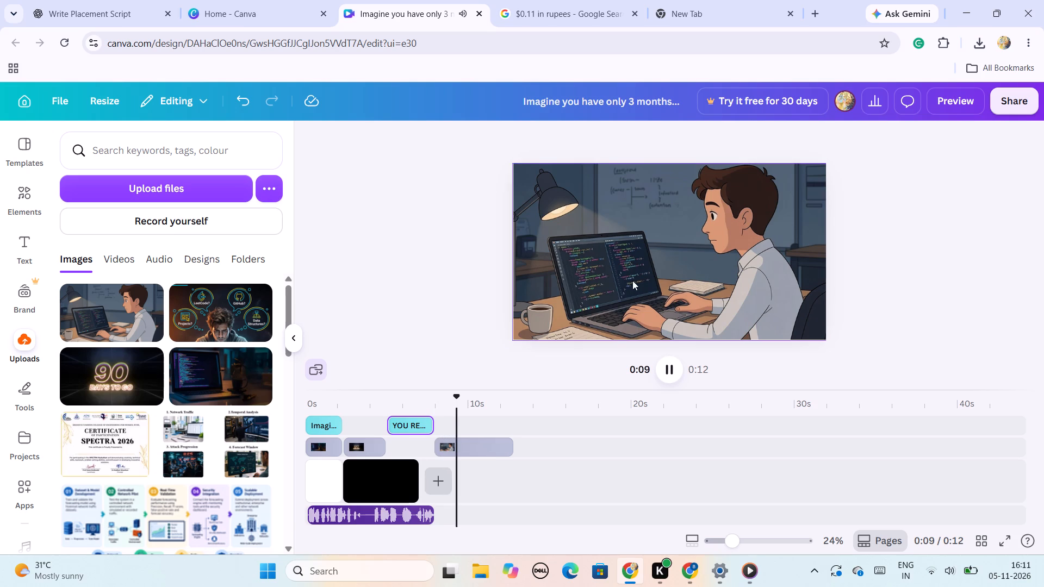
pyautogui.click(436, 425)
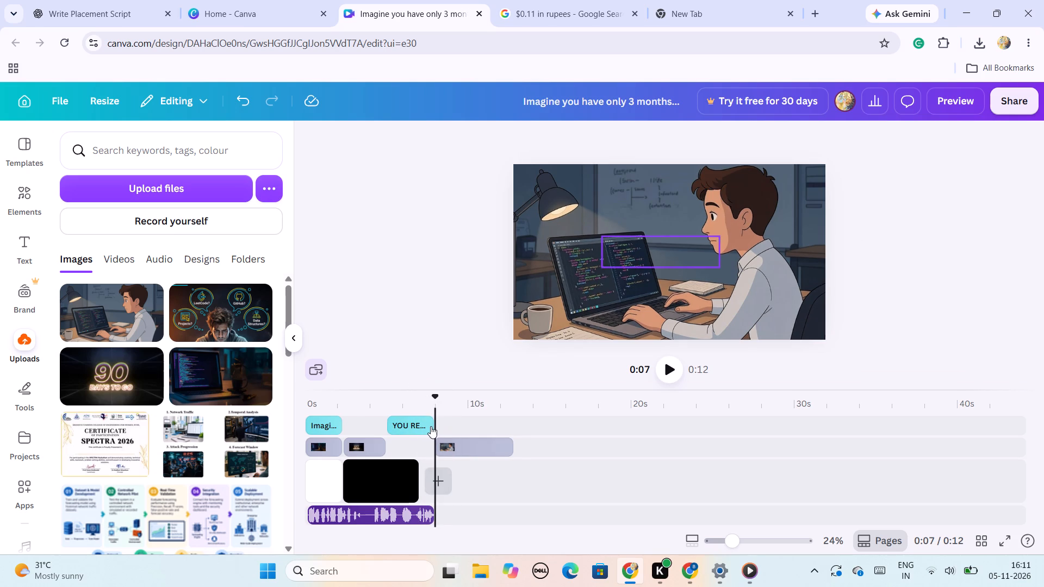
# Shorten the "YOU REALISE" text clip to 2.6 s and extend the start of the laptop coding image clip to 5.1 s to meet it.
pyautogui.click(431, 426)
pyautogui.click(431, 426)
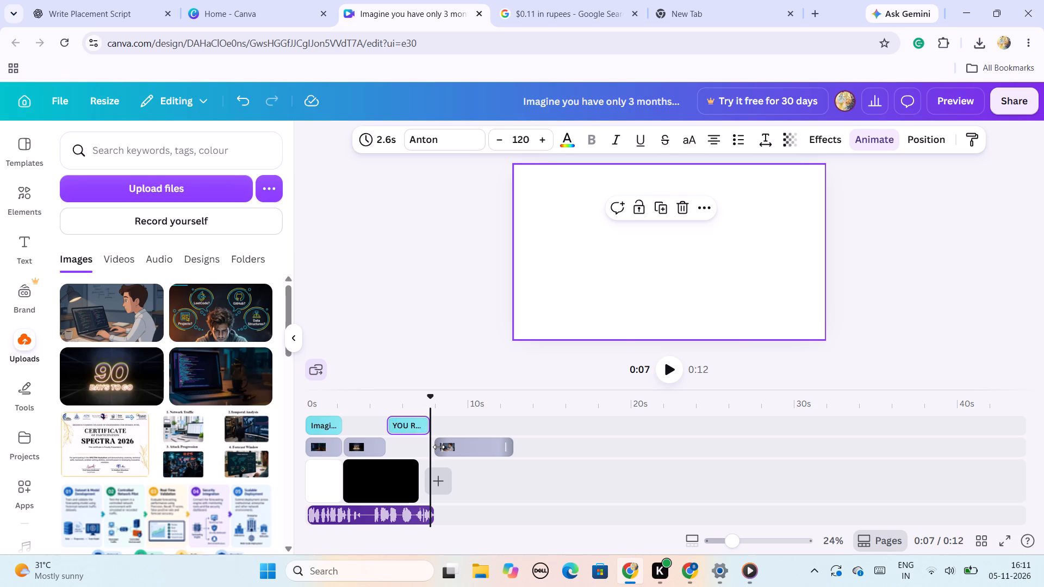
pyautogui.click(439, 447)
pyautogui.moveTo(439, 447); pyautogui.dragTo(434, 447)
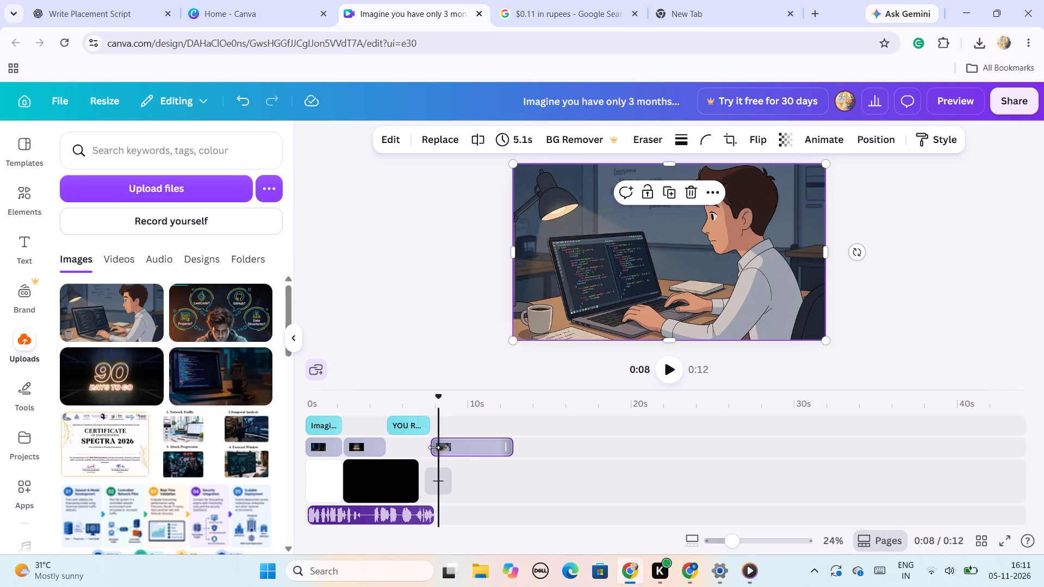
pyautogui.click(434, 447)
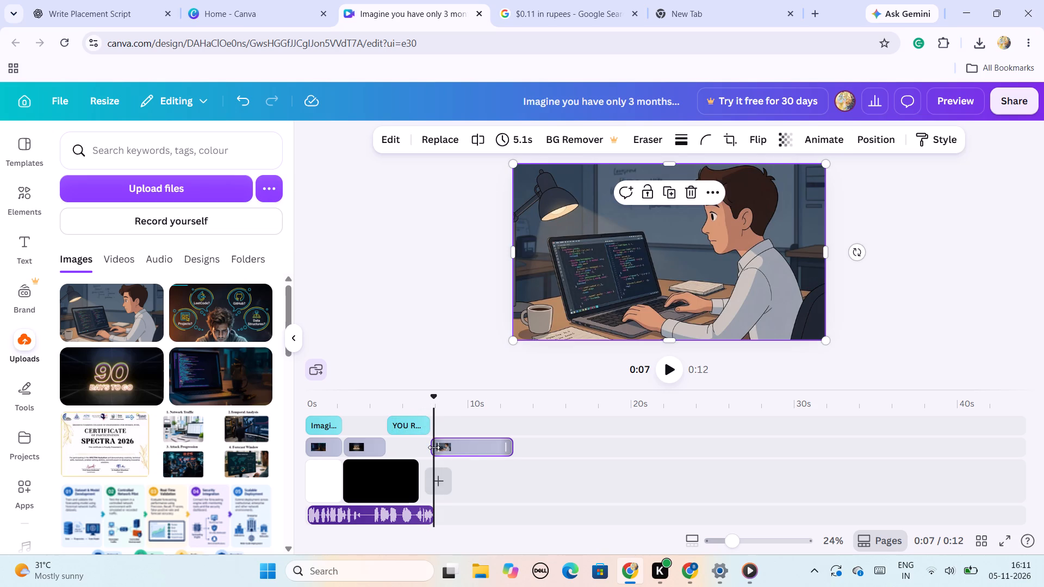
# Play the video from just before the end of the "YOU REALISE" text to check the image's entry against the voice.
pyautogui.click(425, 445)
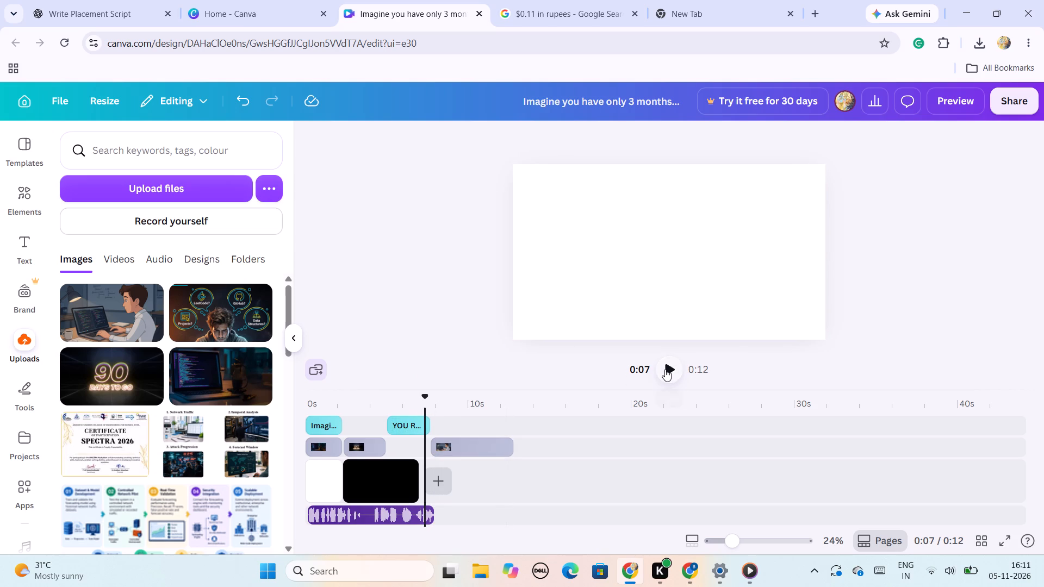
pyautogui.click(665, 369)
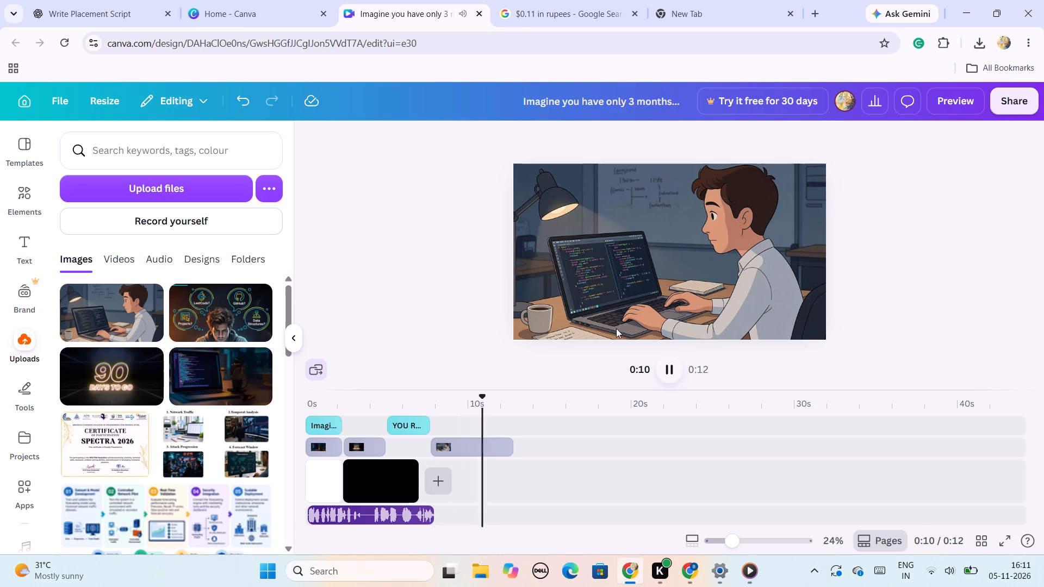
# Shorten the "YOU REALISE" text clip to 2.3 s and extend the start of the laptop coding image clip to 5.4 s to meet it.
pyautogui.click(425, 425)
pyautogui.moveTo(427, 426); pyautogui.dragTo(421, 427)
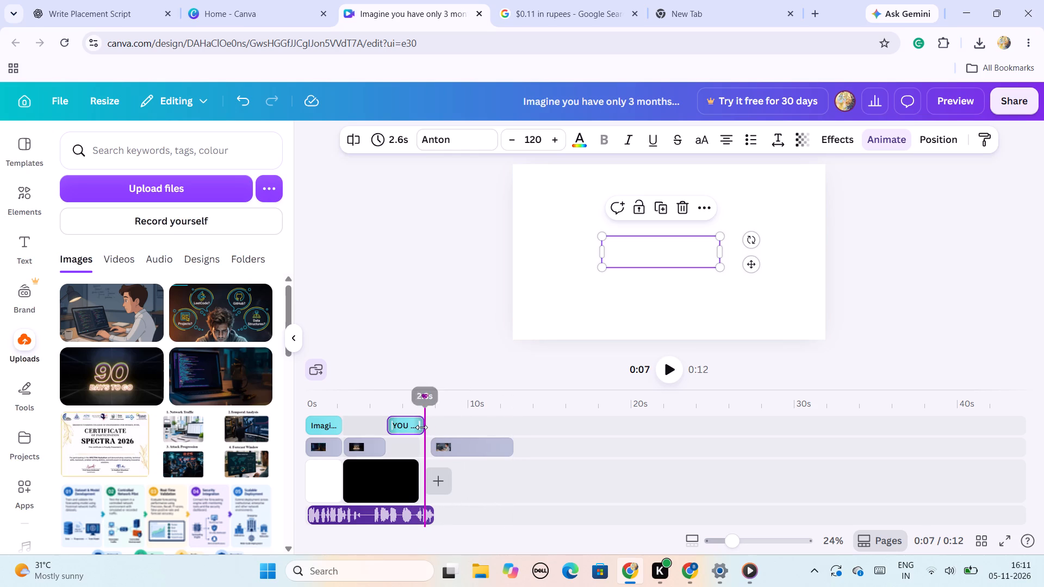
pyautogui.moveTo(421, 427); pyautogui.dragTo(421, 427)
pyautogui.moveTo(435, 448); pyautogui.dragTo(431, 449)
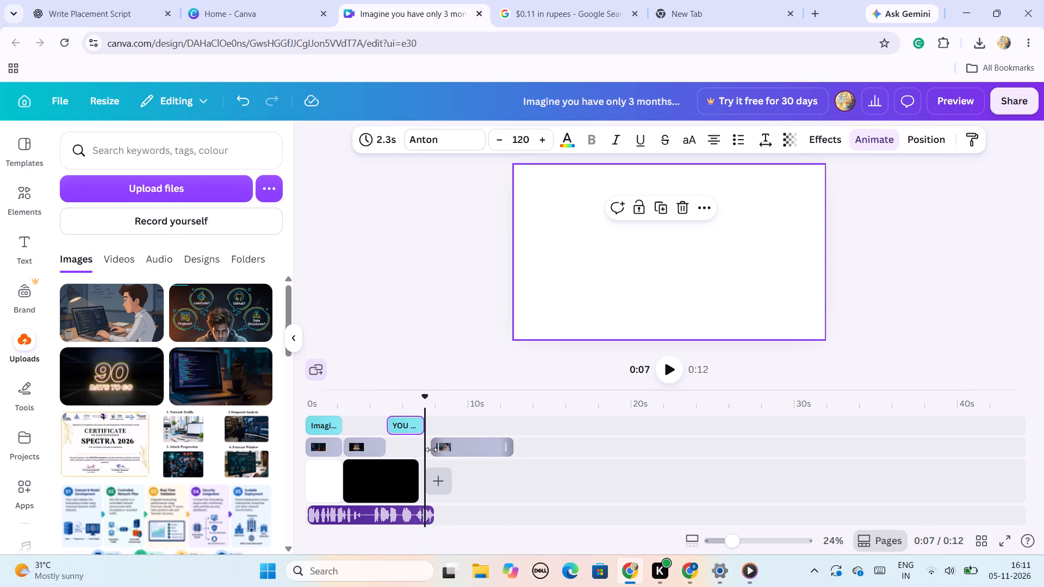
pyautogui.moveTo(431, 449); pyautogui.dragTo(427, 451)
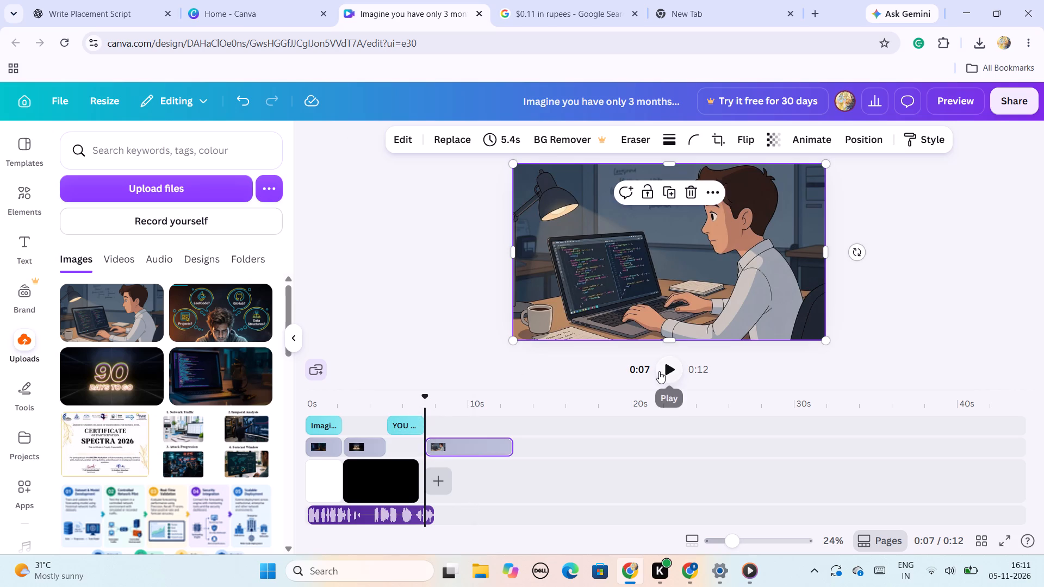
# Replay the switch from the "YOU REALISE" text to the laptop coding image to check its timing against the voice recording.
pyautogui.click(659, 371)
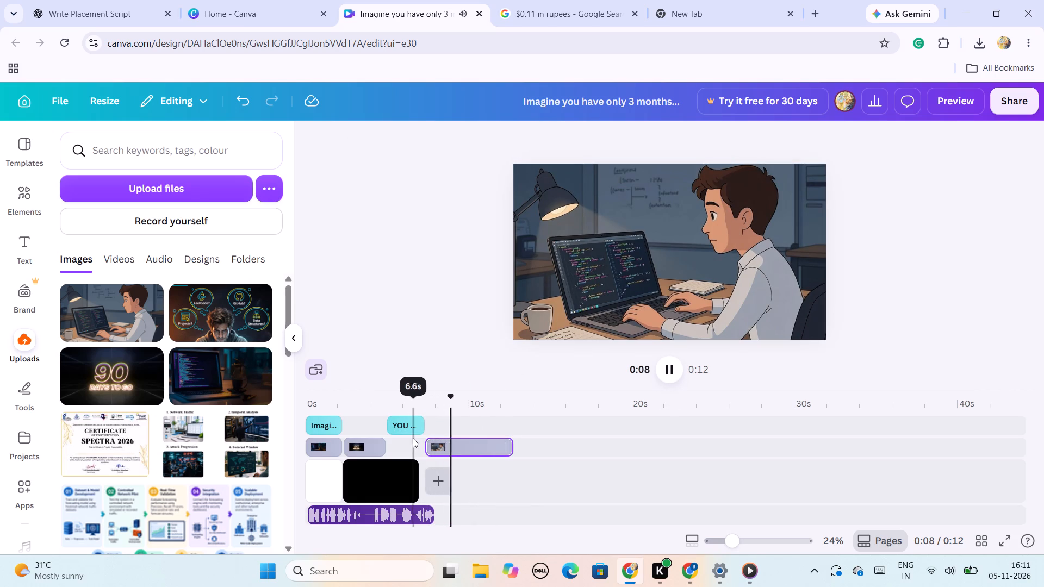
pyautogui.click(413, 438)
pyautogui.click(673, 374)
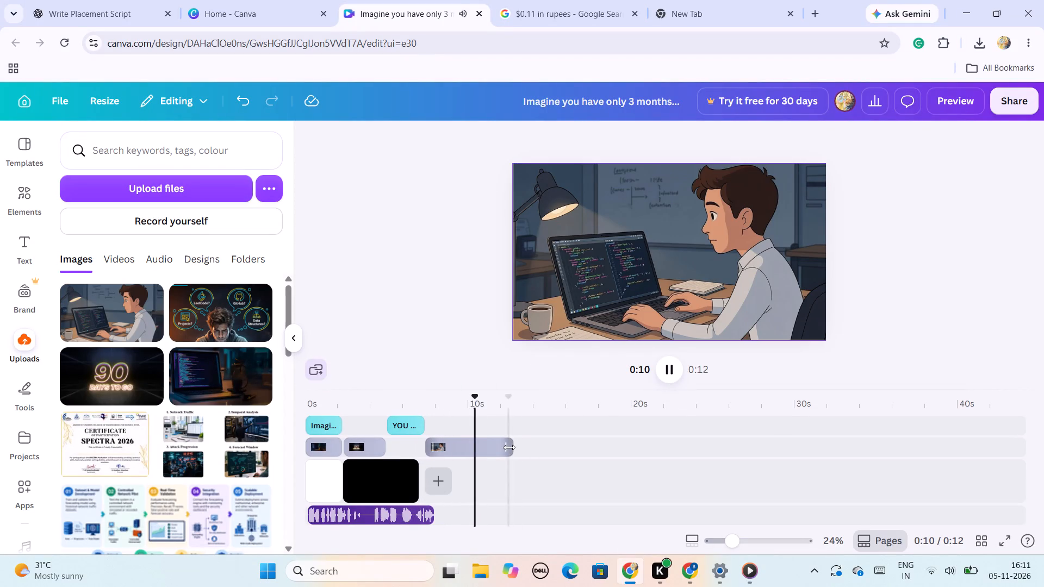
# Trim the end of the laptop coding image clip to 1.1 s, close to the end of the voice recording.
pyautogui.moveTo(509, 447); pyautogui.dragTo(443, 455)
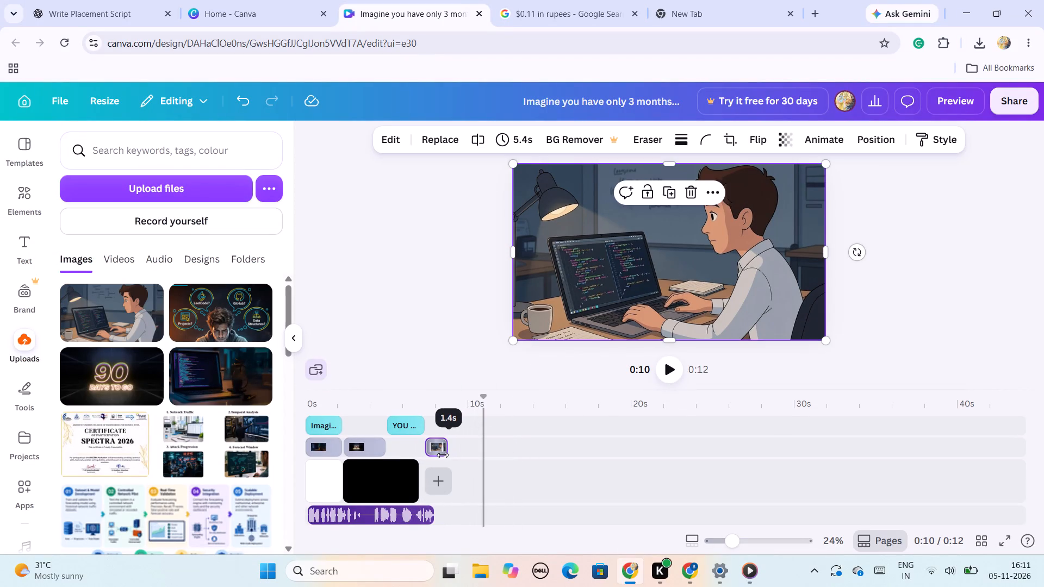
pyautogui.moveTo(443, 455); pyautogui.dragTo(439, 455)
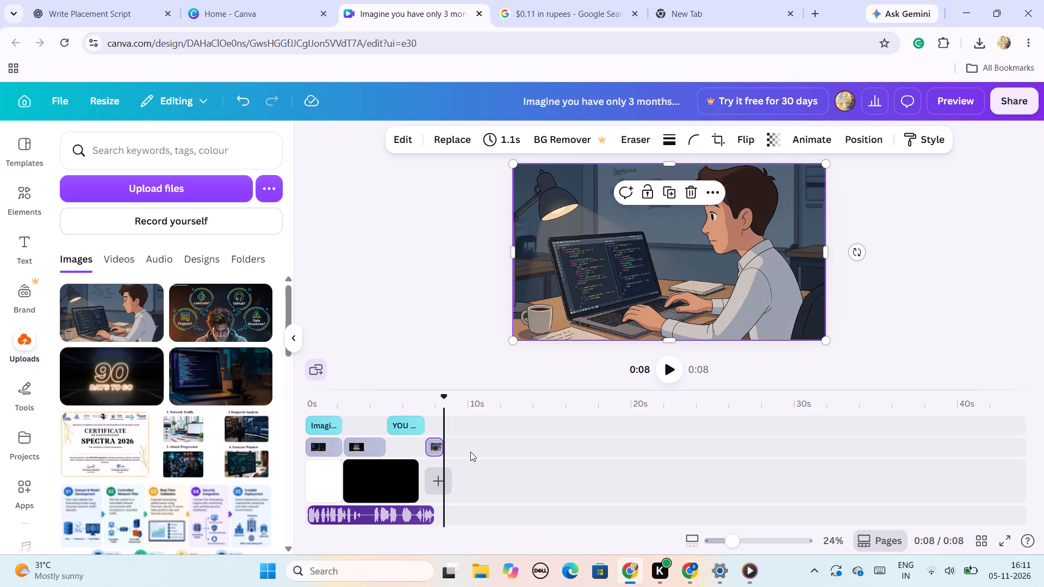
pyautogui.moveTo(470, 452); pyautogui.dragTo(486, 450)
# Play the end of the video, including the "YOU REALISE" text and the shortened laptop coding image, to check the timing.
pyautogui.click(425, 440)
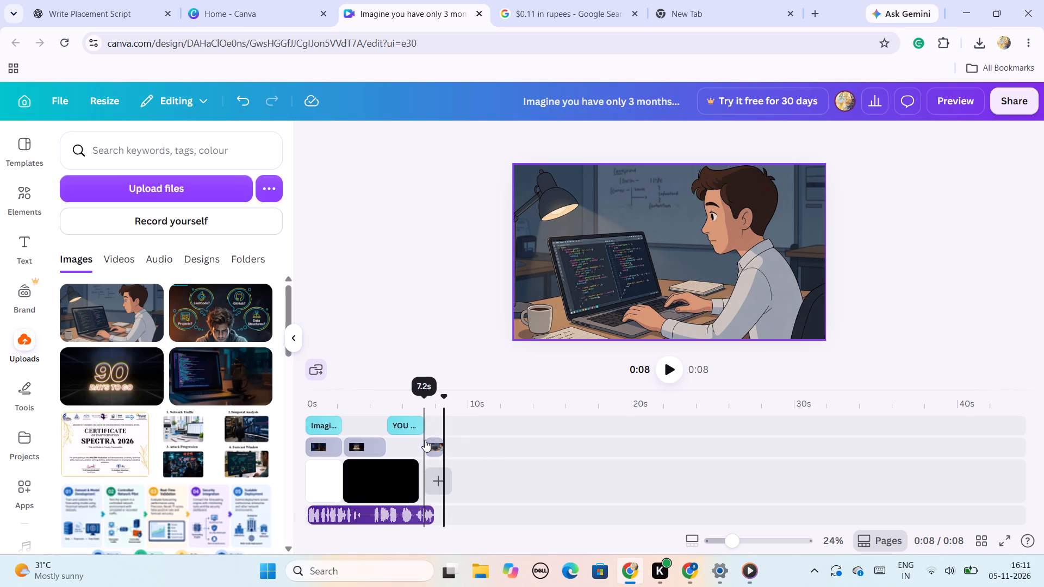
pyautogui.click(671, 372)
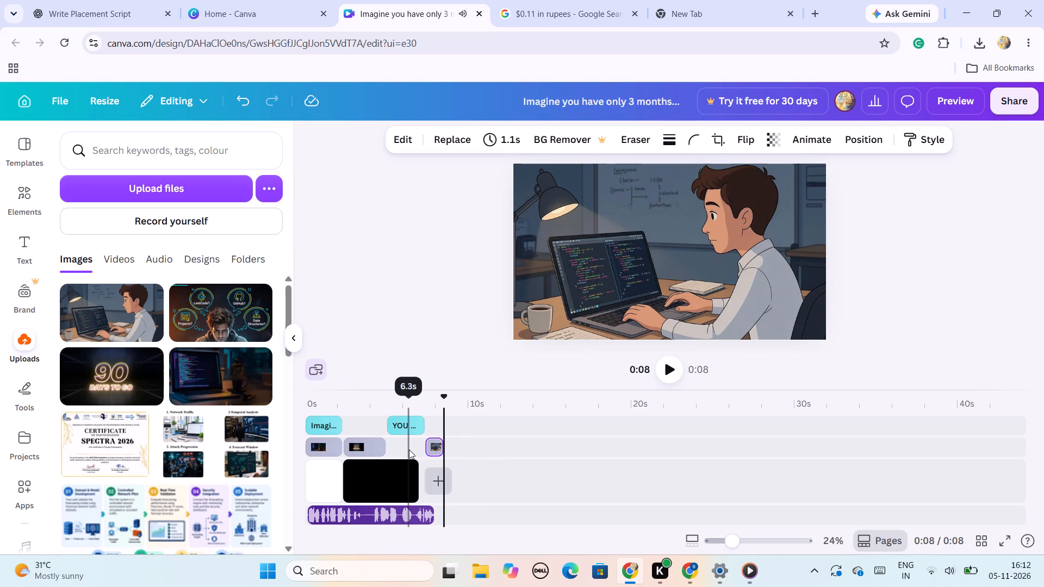
pyautogui.click(409, 449)
pyautogui.click(670, 370)
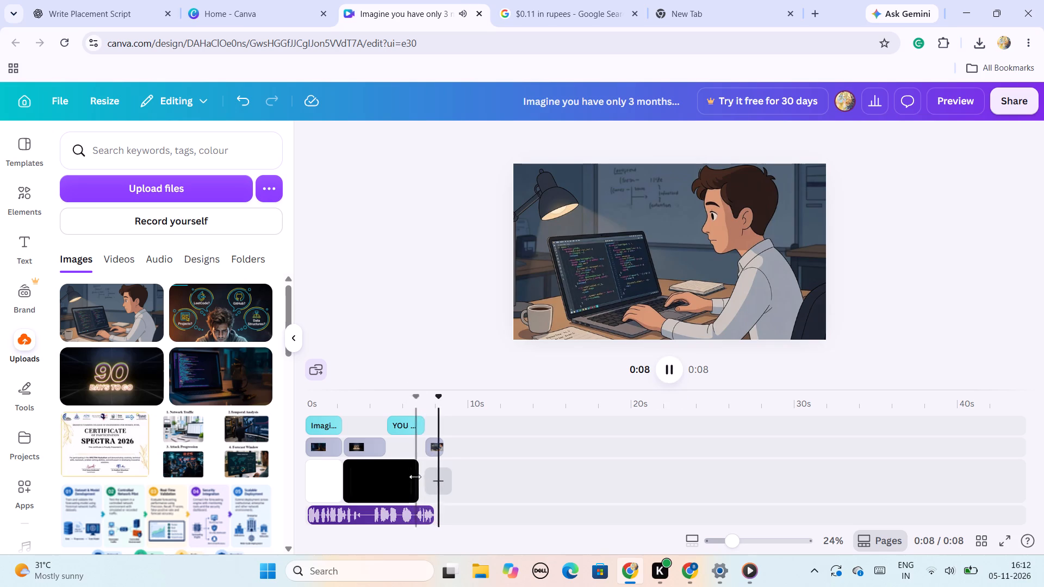
# Shorten the "YOU REALISE" text clip to 1.8 s and extend the start of the laptop coding image clip to 1.6 s to meet it.
pyautogui.click(418, 423)
pyautogui.moveTo(423, 424); pyautogui.dragTo(422, 424)
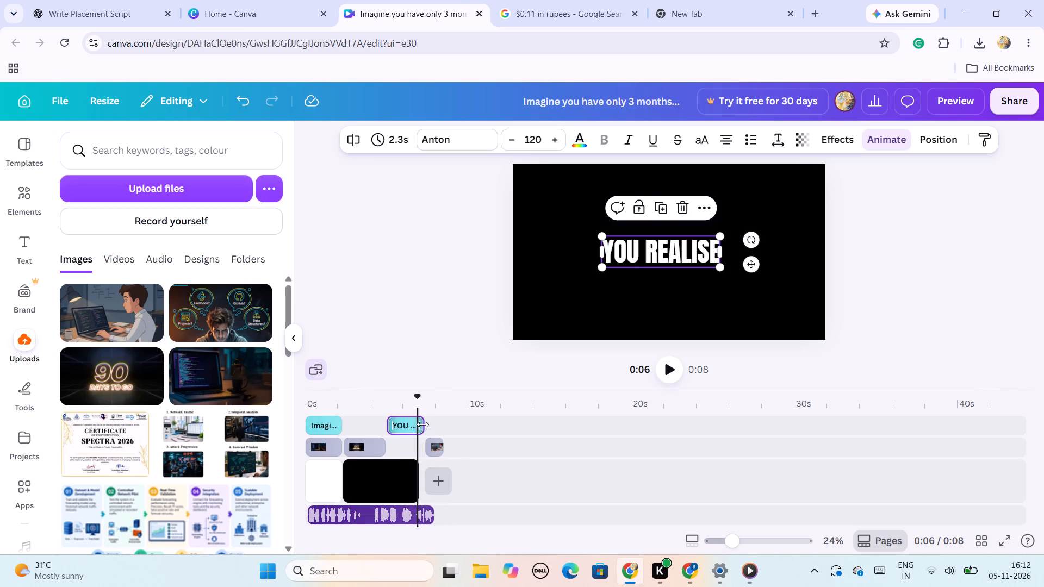
pyautogui.moveTo(422, 424); pyautogui.dragTo(417, 426)
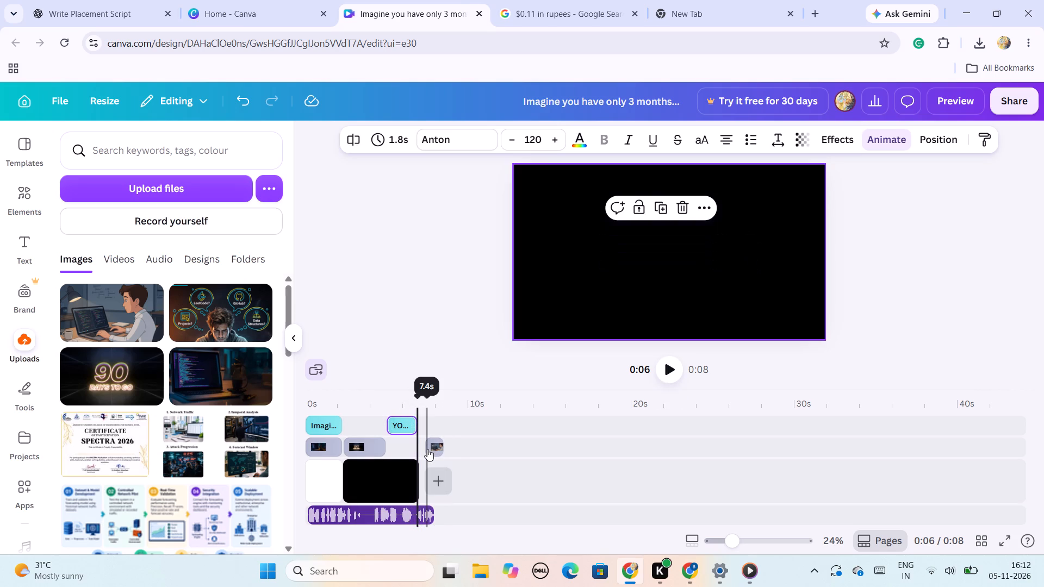
pyautogui.click(427, 449)
pyautogui.moveTo(425, 446); pyautogui.dragTo(422, 446)
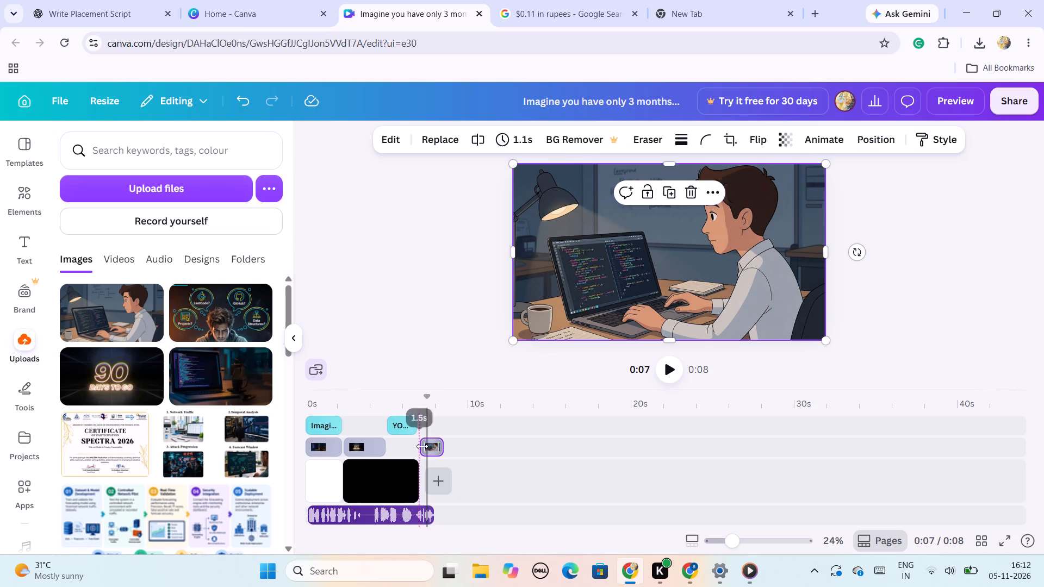
pyautogui.moveTo(422, 446); pyautogui.dragTo(416, 448)
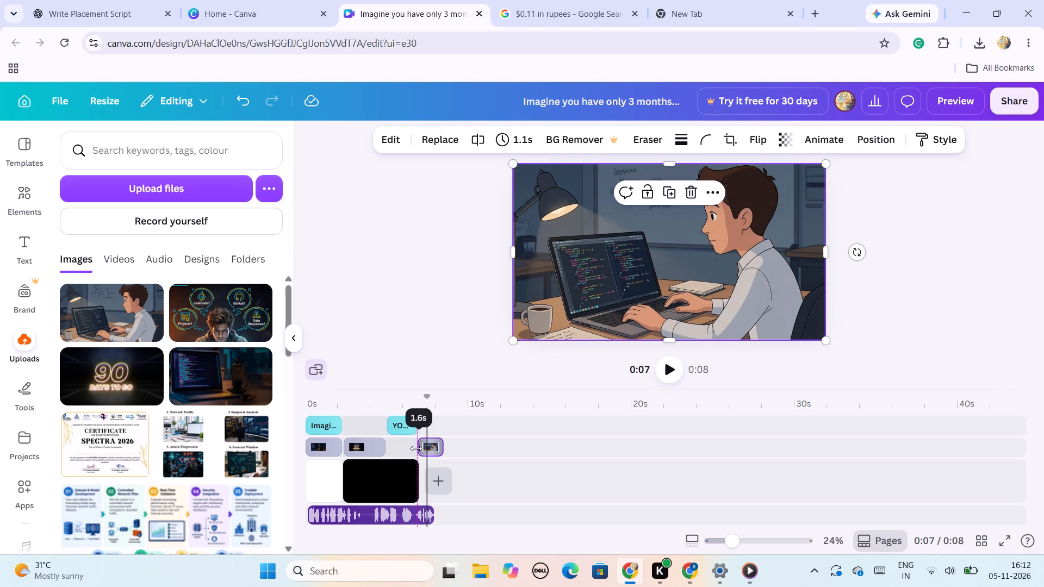
pyautogui.moveTo(416, 448); pyautogui.dragTo(419, 448)
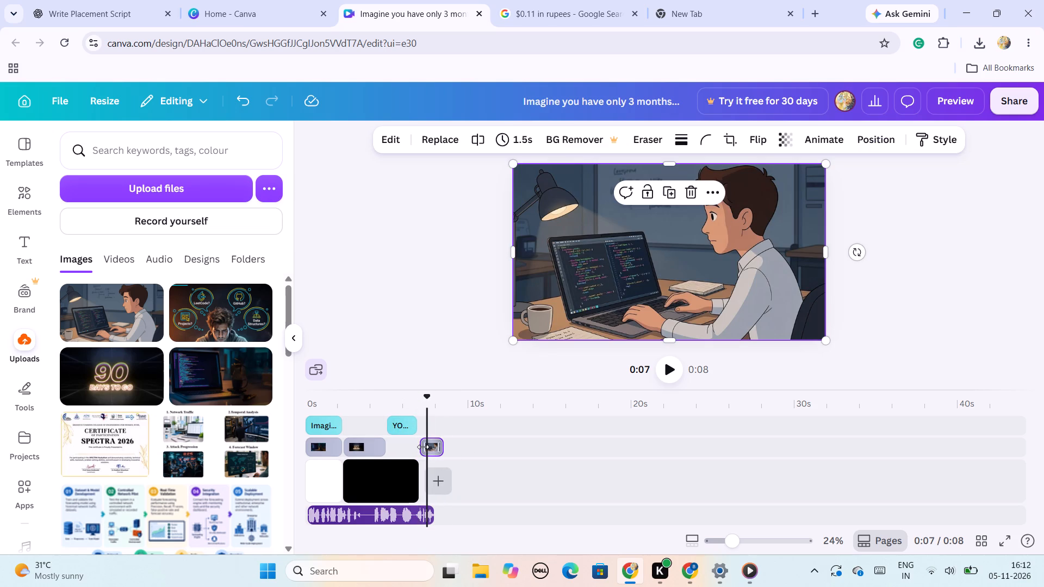
pyautogui.click(423, 447)
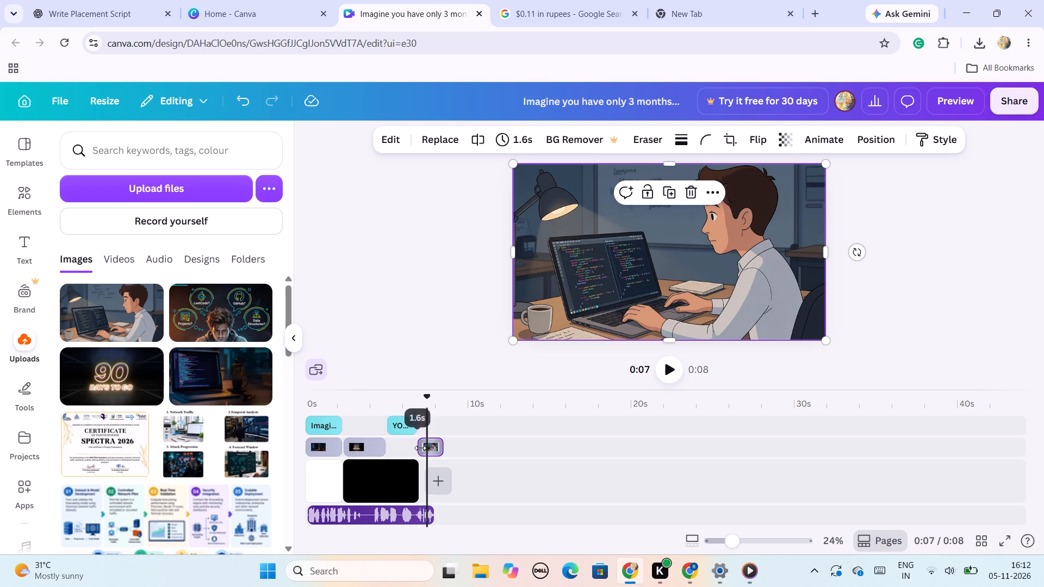
# Play the video from the "YOU REALISE" text through the laptop coding image to check the adjusted timing.
pyautogui.click(411, 442)
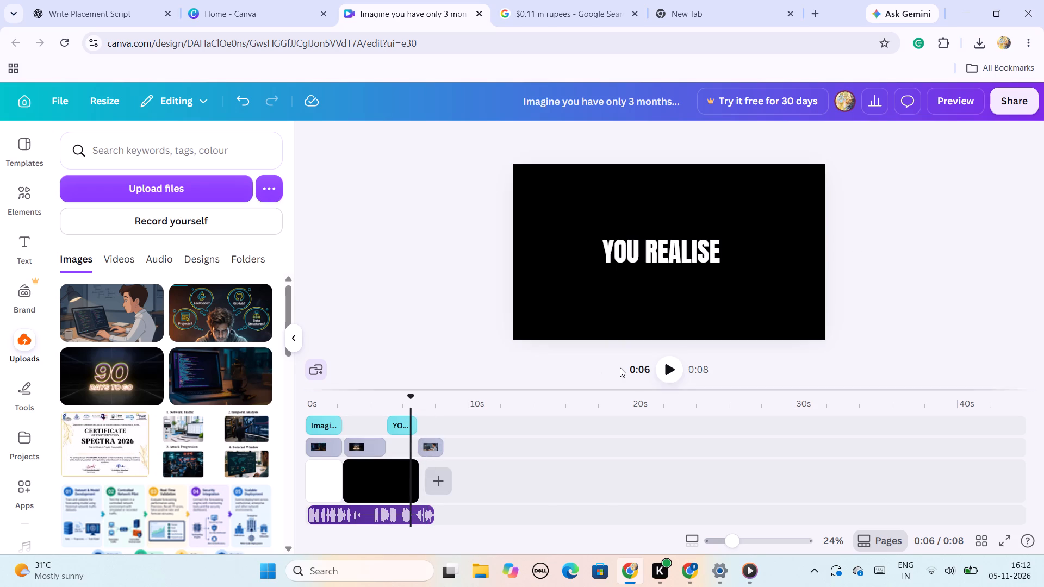
pyautogui.click(668, 369)
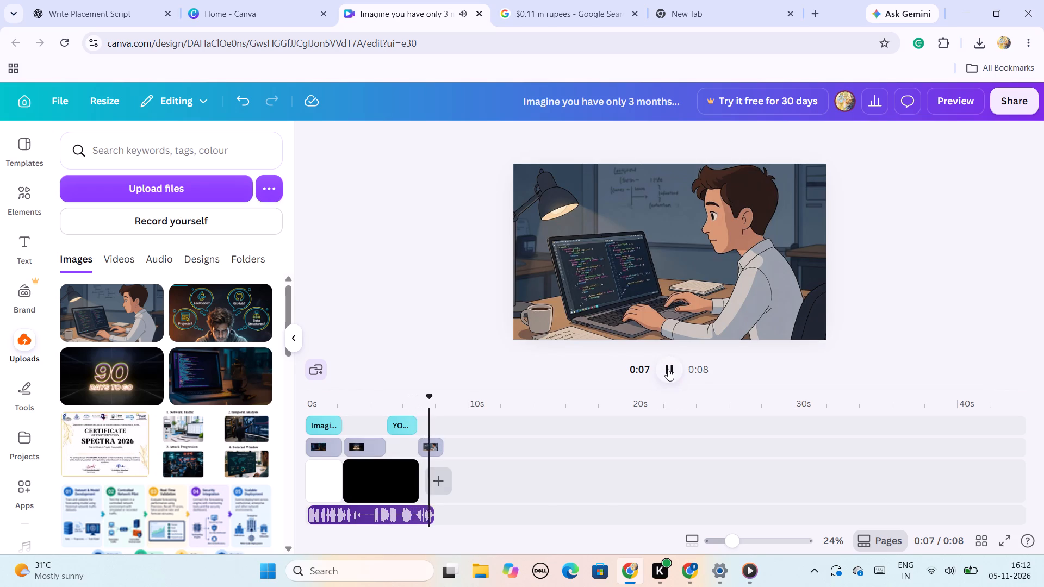
pyautogui.click(668, 369)
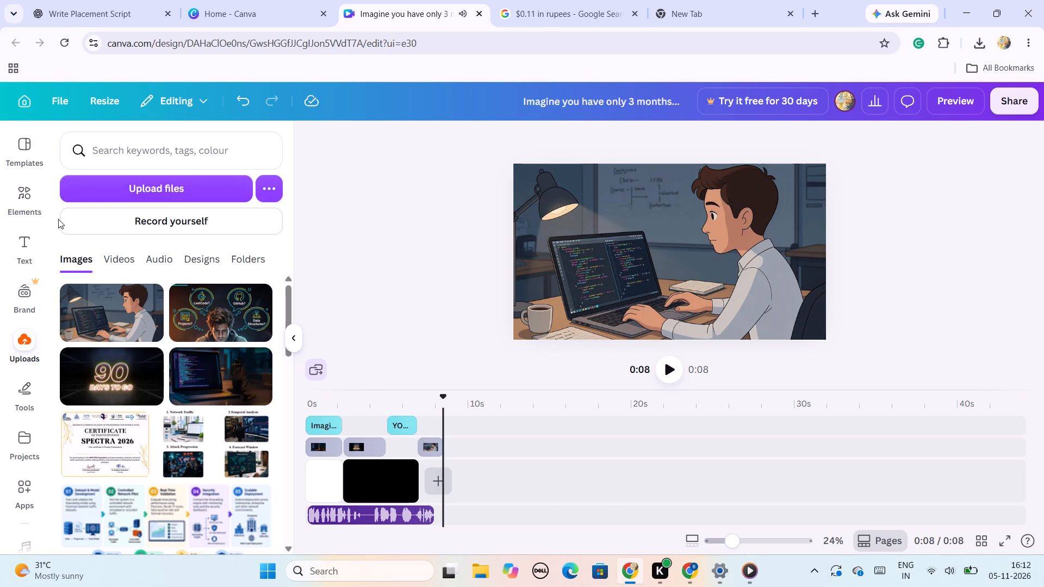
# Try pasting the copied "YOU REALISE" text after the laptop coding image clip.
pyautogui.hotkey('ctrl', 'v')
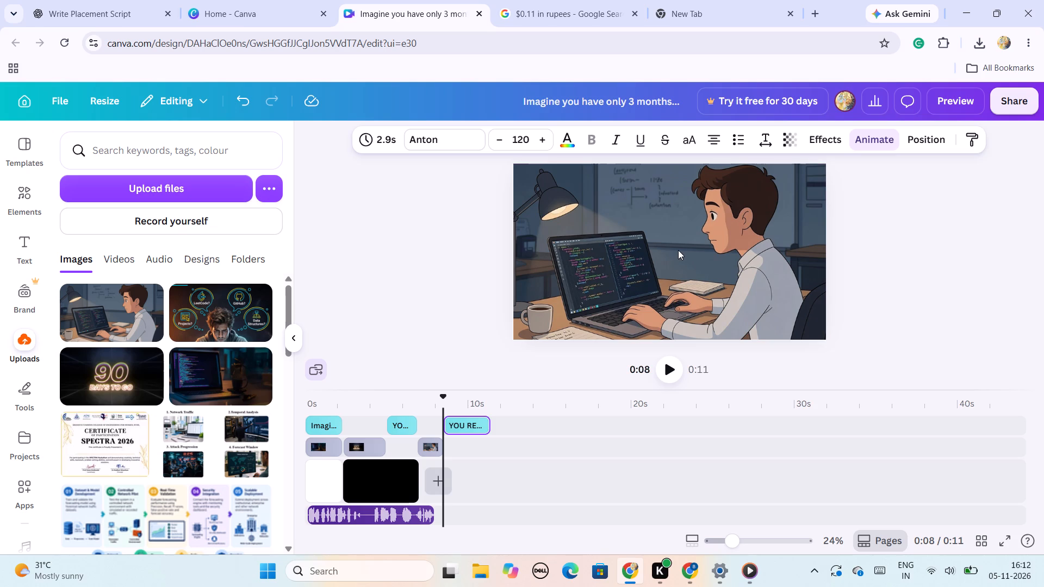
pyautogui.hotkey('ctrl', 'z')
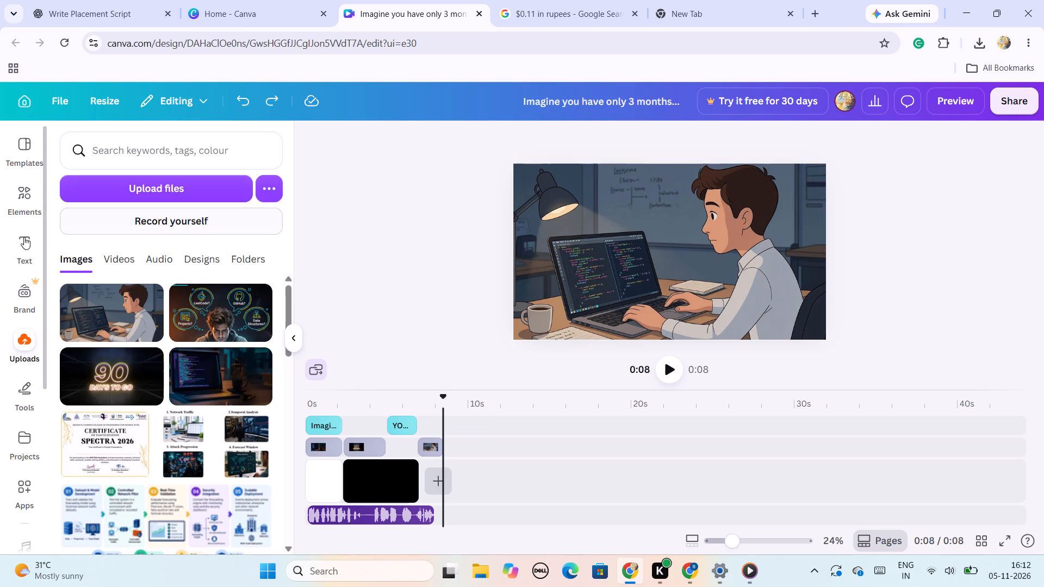
# Add a text box after the laptop coding image clip and replace its placeholder text with "DSA KARANA HAII...".
pyautogui.click(23, 249)
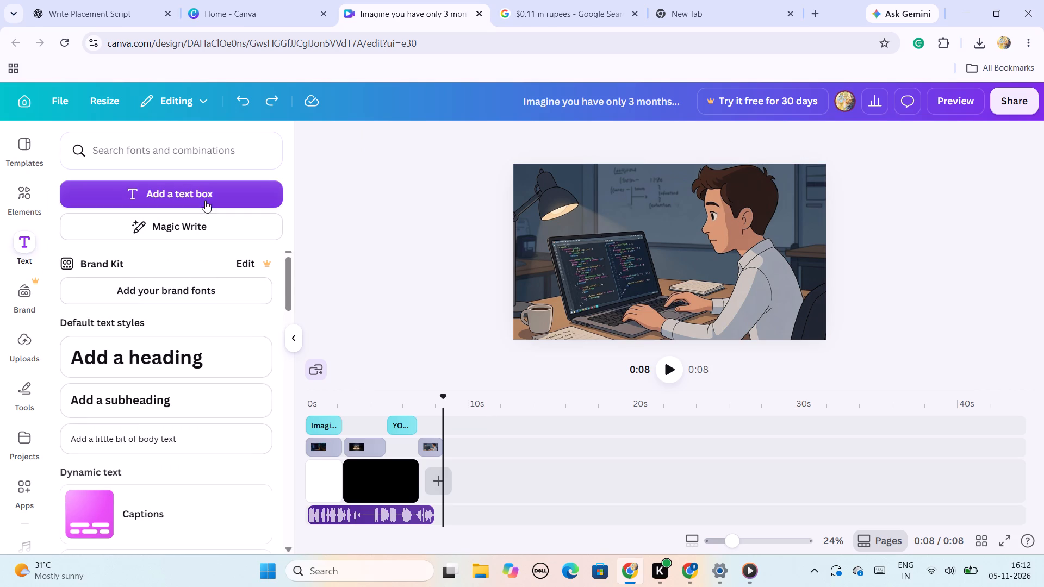
pyautogui.click(208, 191)
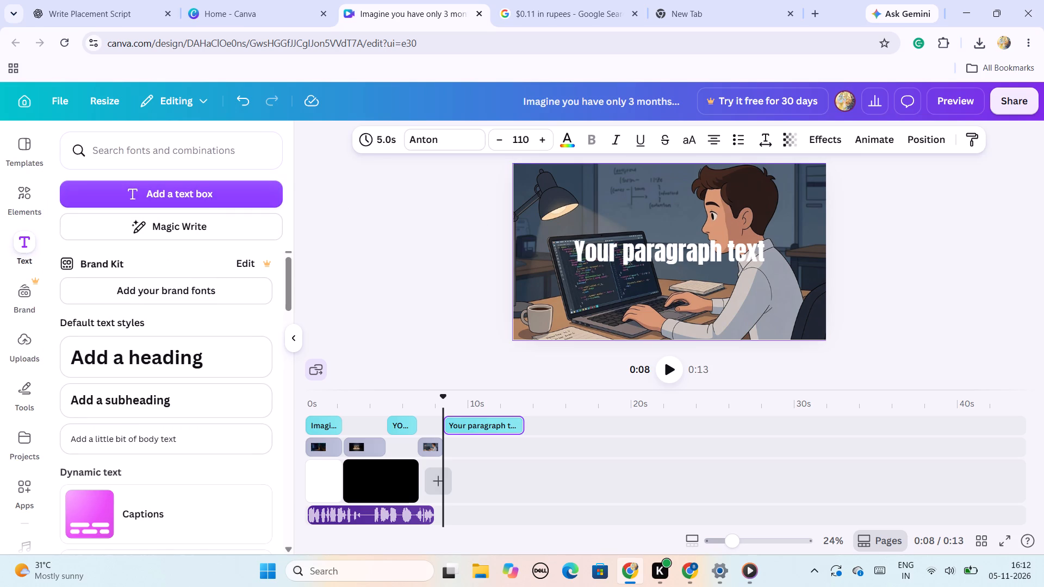
pyautogui.doubleClick(679, 251)
pyautogui.doubleClick(679, 251)
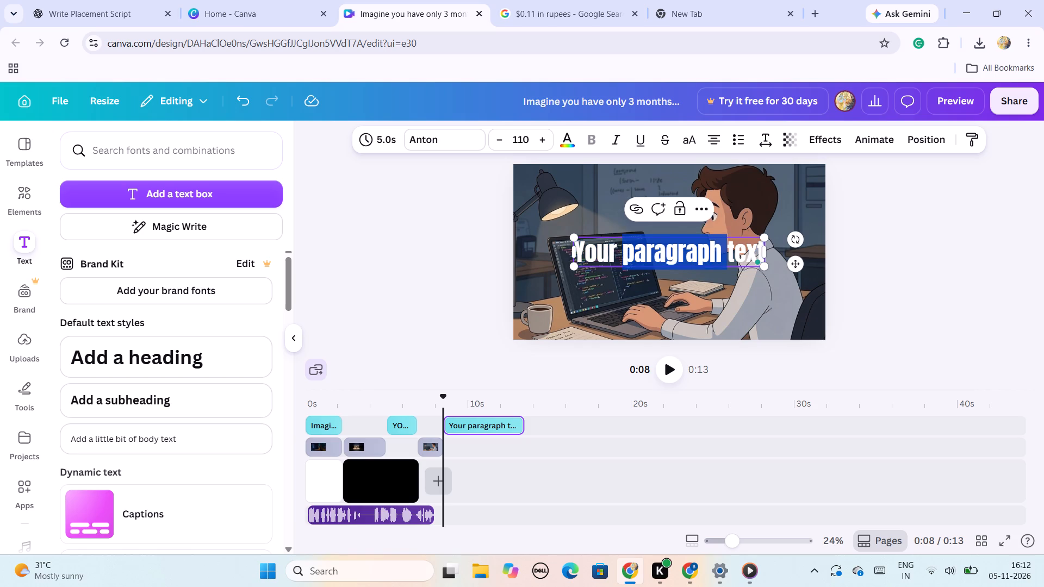
pyautogui.tripleClick(679, 251)
pyautogui.press('BackSpace')
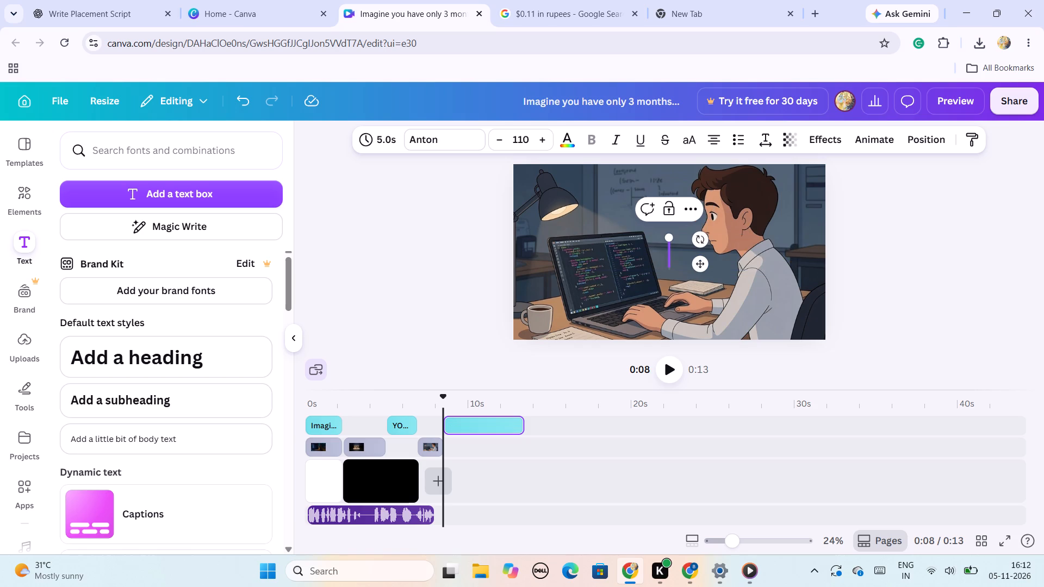
pyautogui.write('DSA')
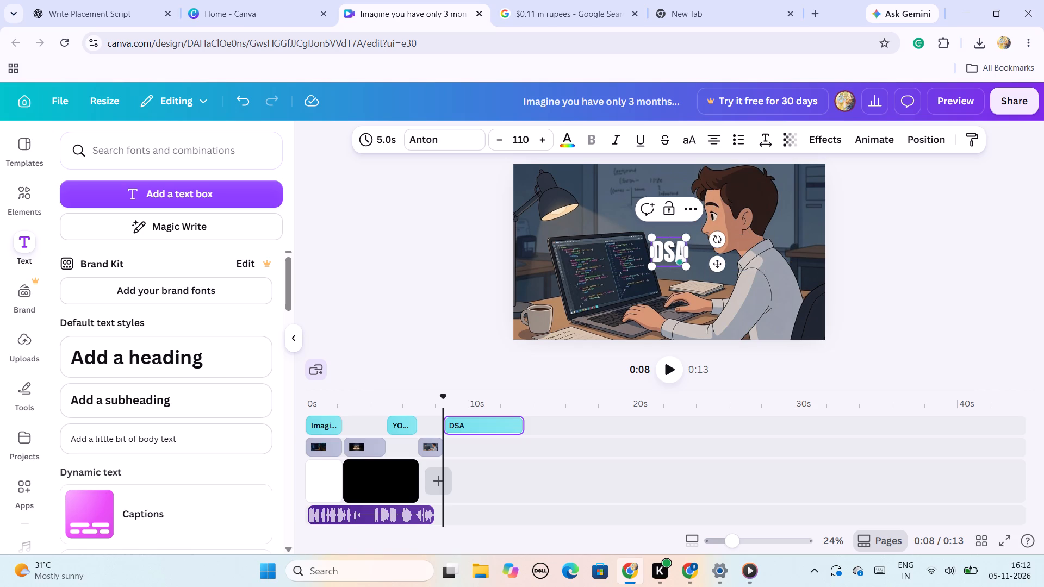
pyautogui.press('space')
pyautogui.write('KA')
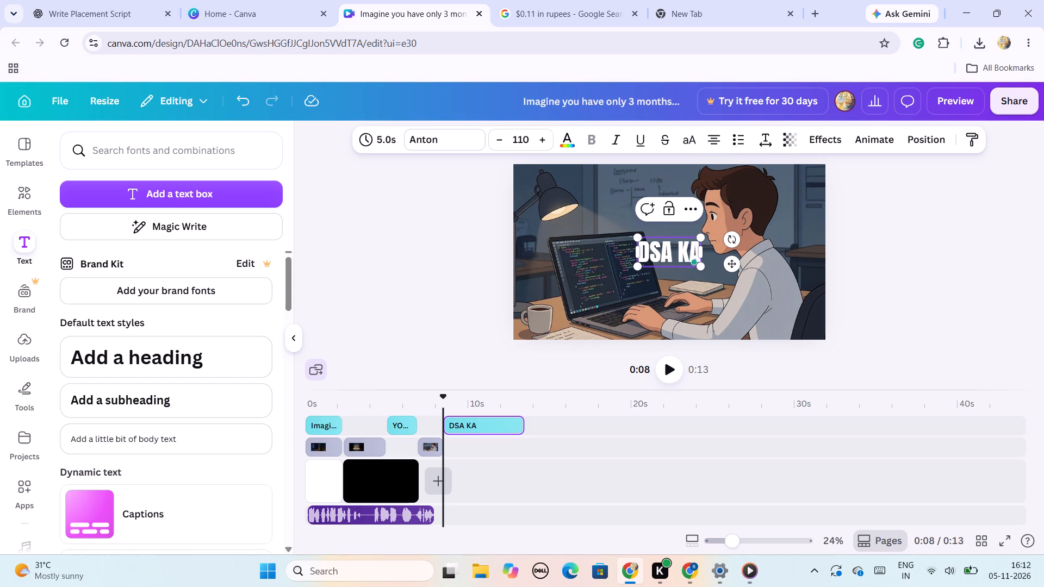
pyautogui.write('RANA')
pyautogui.press('space')
pyautogui.write('HAII')
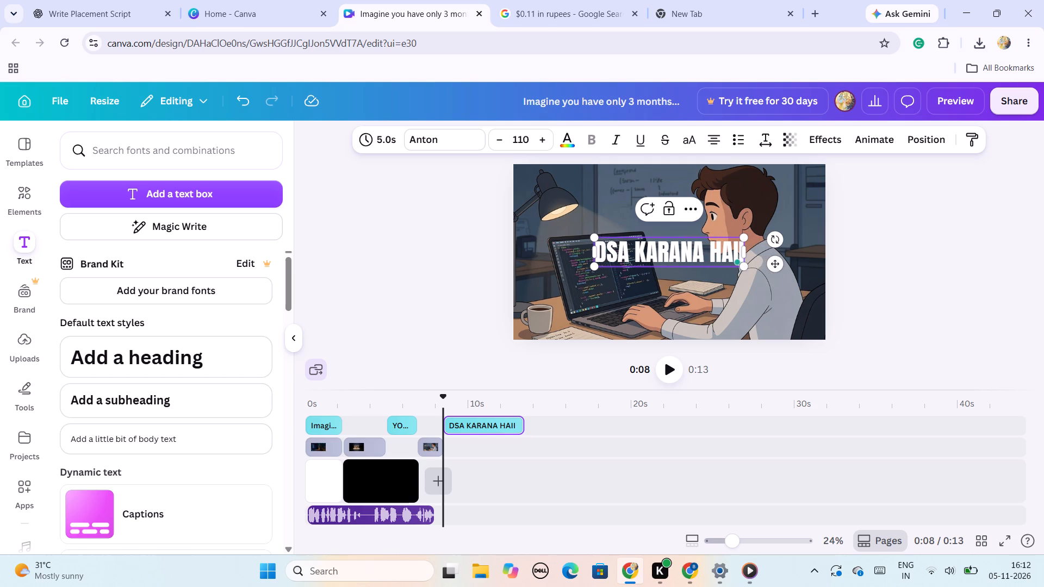
pyautogui.write('...')
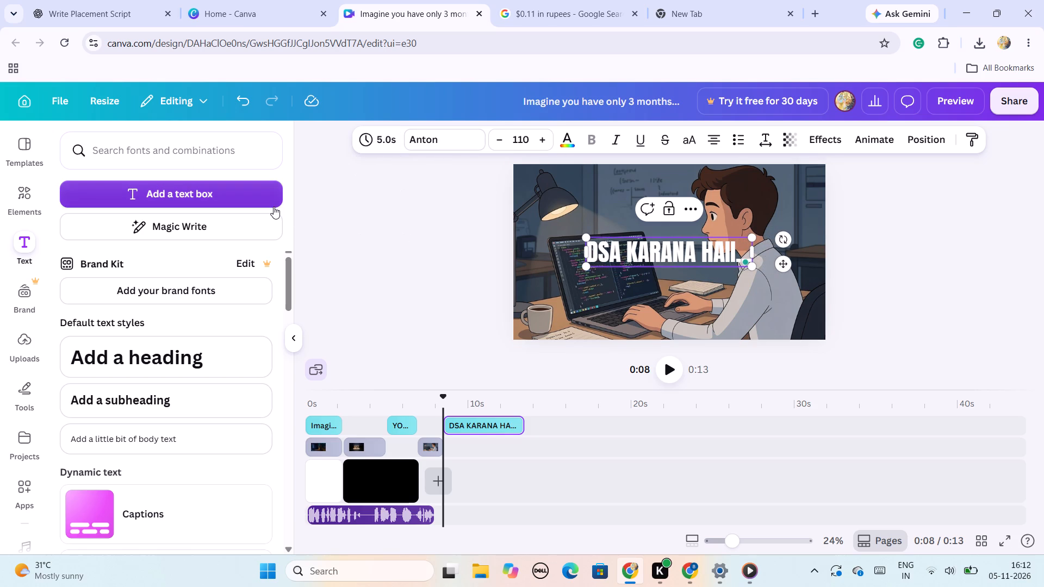
pyautogui.click(917, 228)
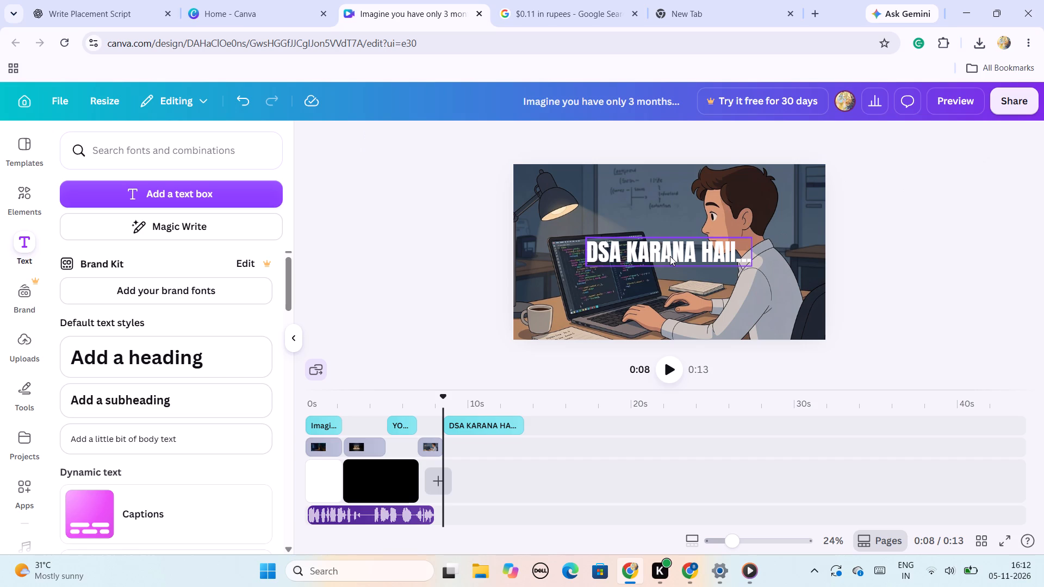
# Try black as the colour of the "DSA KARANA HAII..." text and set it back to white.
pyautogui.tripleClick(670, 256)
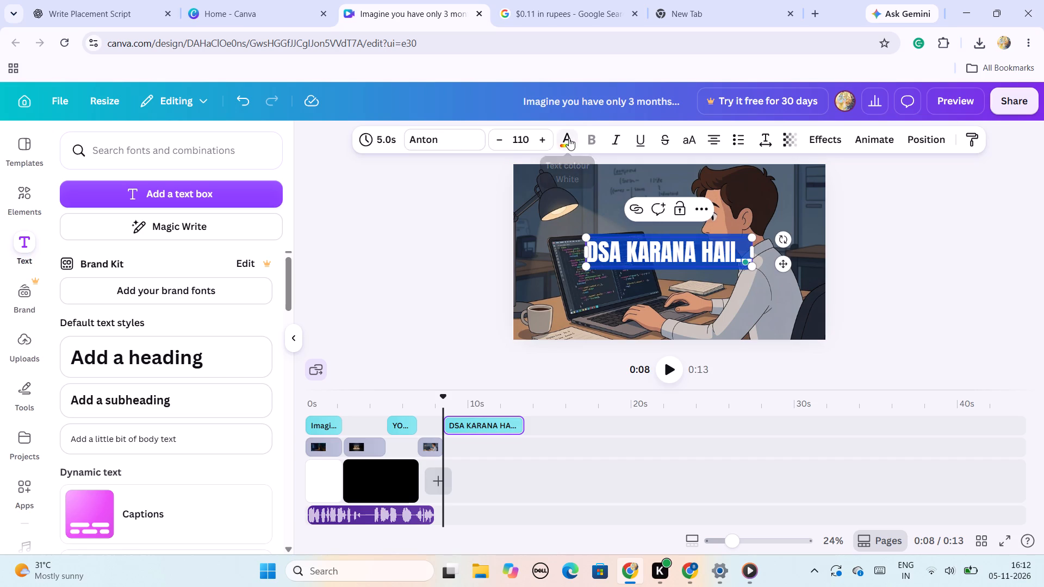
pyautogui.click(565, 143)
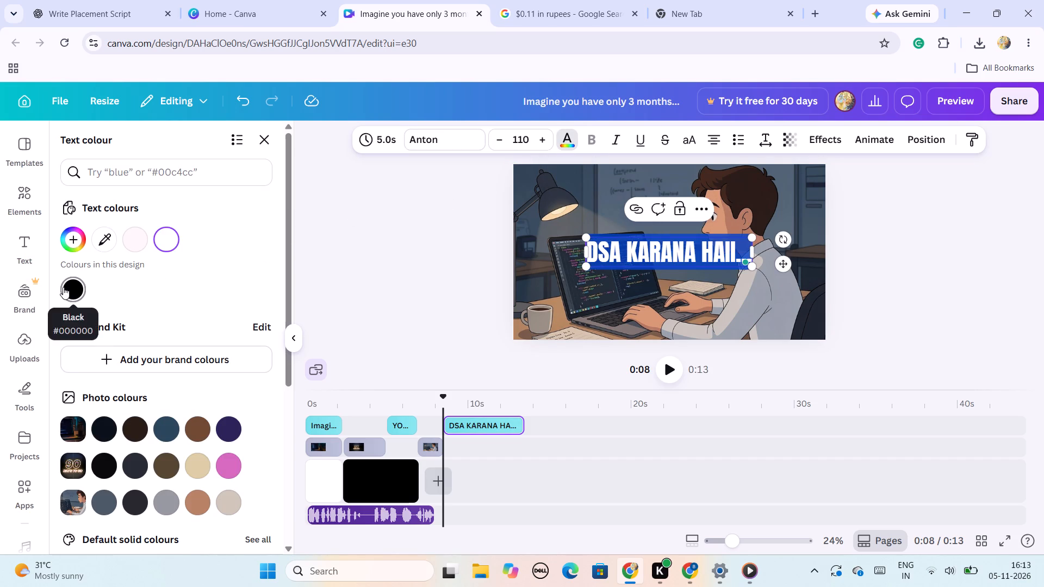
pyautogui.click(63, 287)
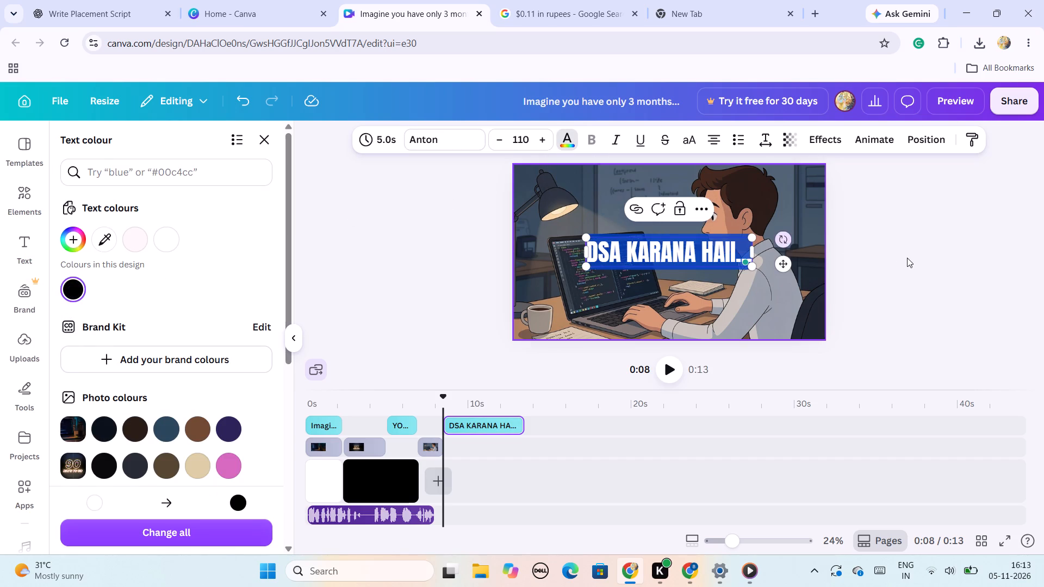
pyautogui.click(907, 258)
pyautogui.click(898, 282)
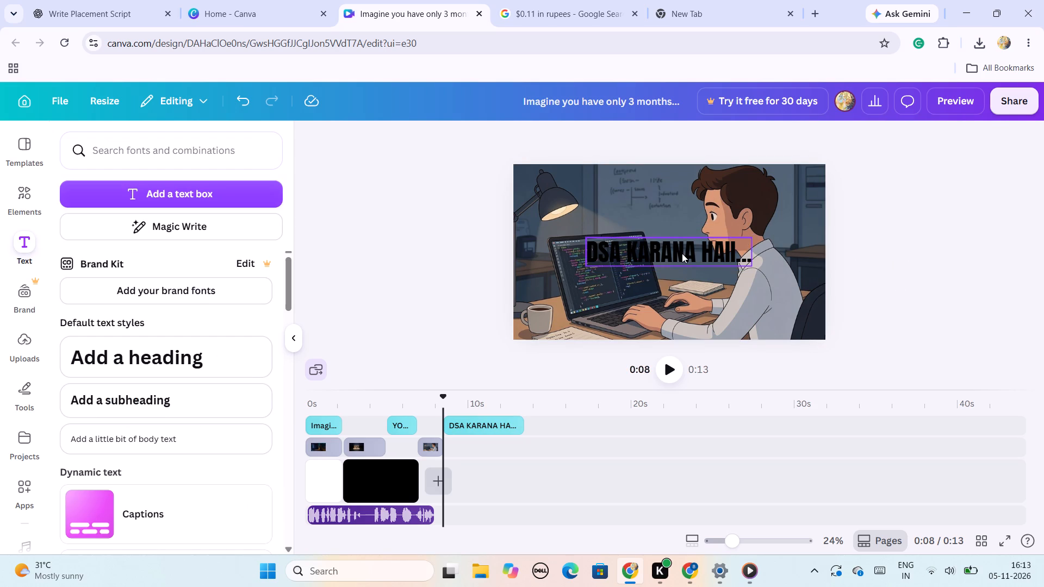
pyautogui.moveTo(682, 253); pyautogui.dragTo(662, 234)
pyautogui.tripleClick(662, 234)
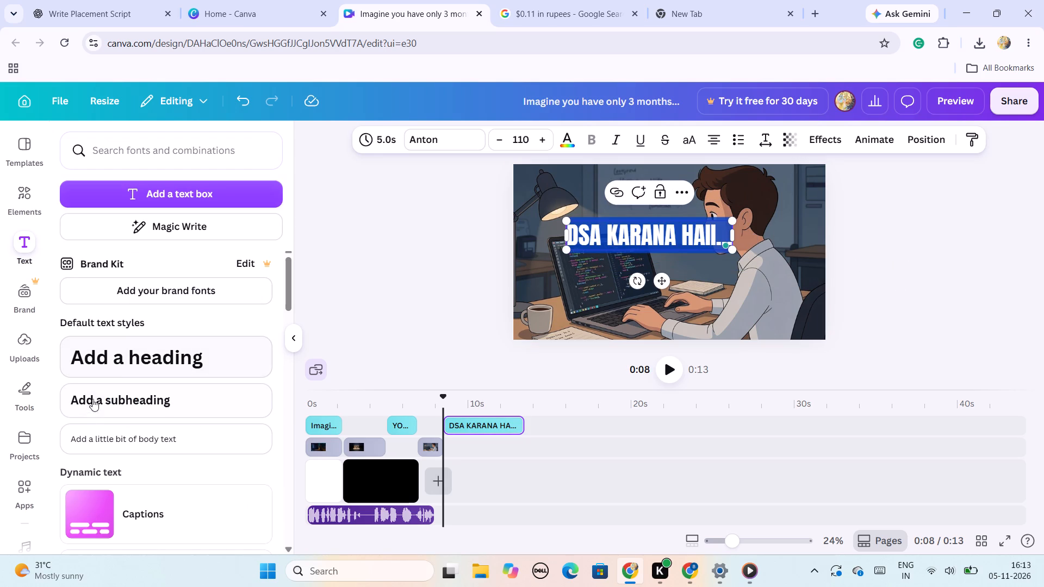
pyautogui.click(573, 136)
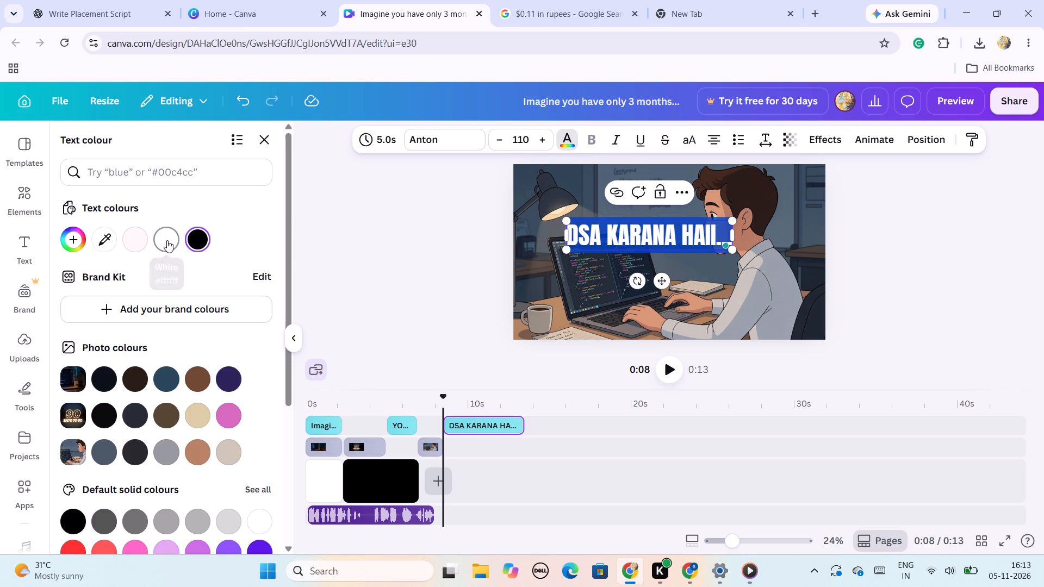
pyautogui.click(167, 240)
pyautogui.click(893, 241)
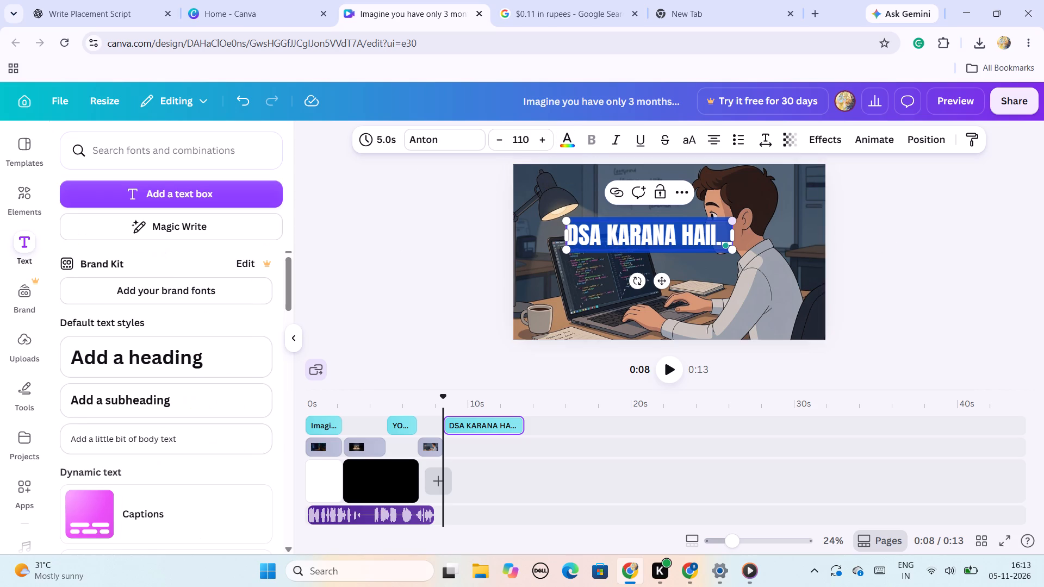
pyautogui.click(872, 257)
# Move the "DSA KARANA HAII..." text to the upper-left corner of the laptop coding image, over the lamp.
pyautogui.moveTo(647, 229); pyautogui.dragTo(620, 251)
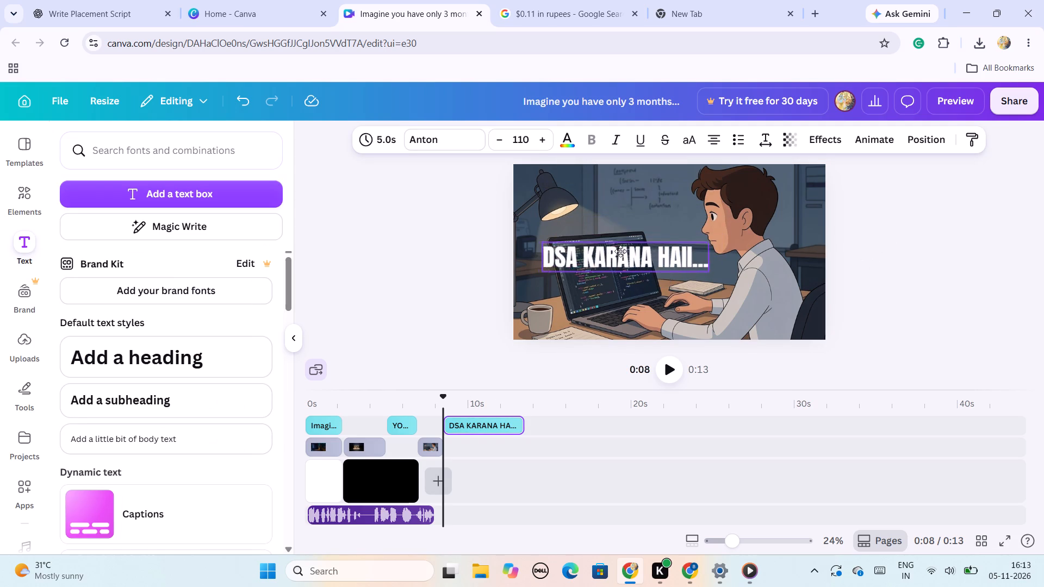
pyautogui.moveTo(620, 251); pyautogui.dragTo(601, 193)
# Apply the Typewriter animation to the "DSA KARANA HAII..." text.
pyautogui.tripleClick(601, 193)
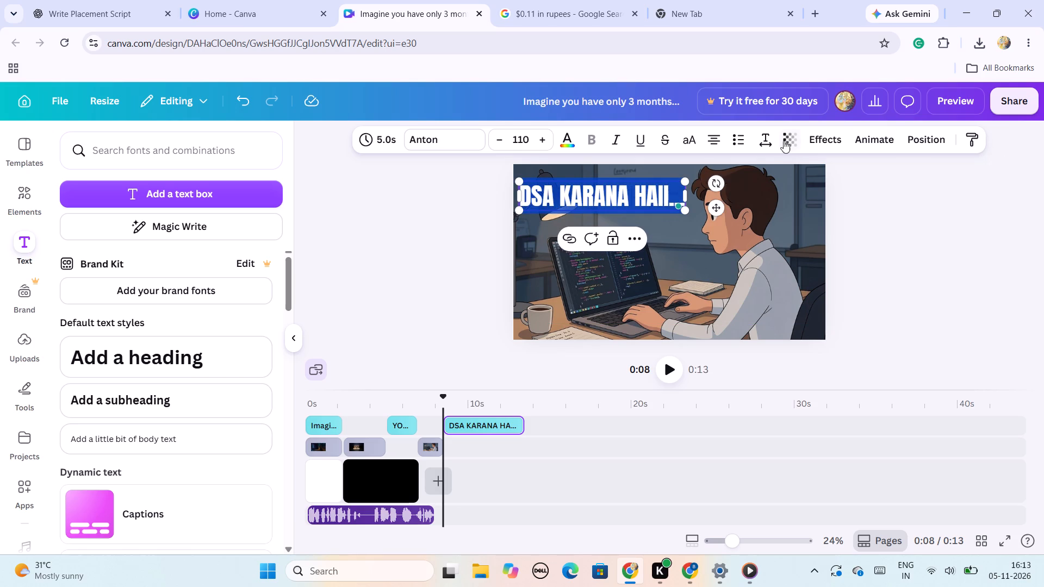
pyautogui.click(881, 136)
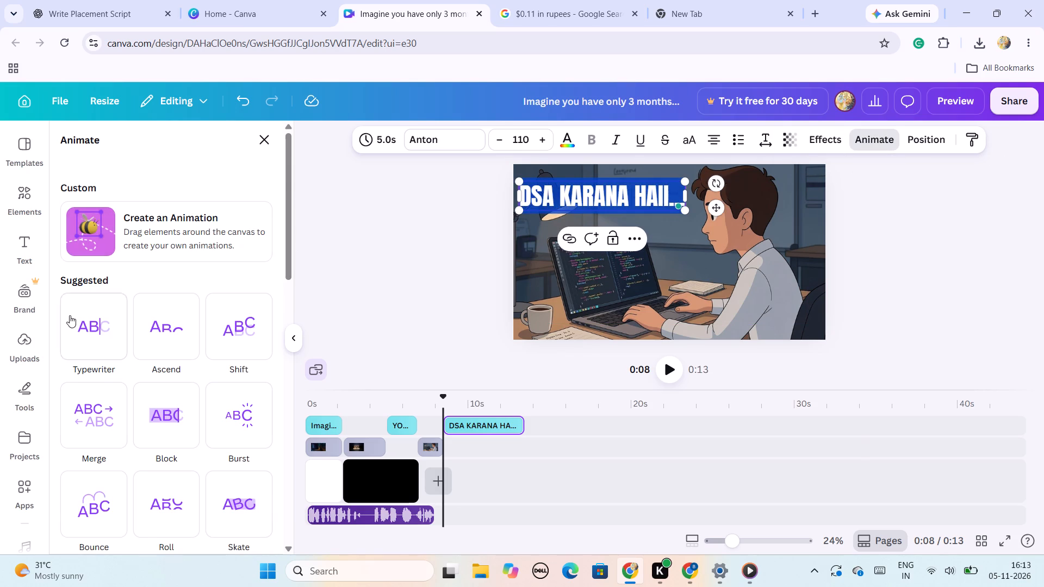
pyautogui.click(106, 340)
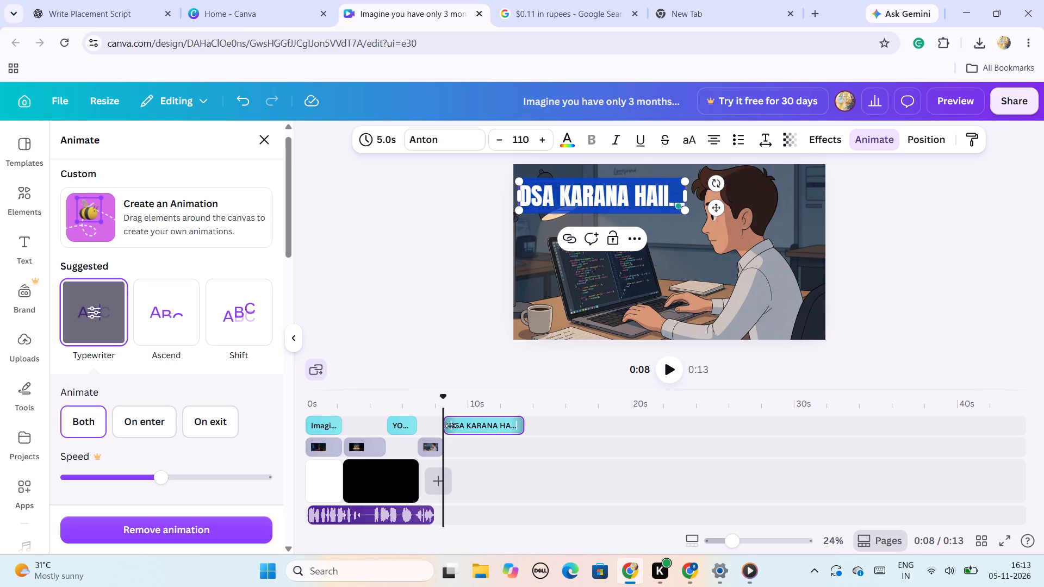
# Extend the start of the "DSA KARANA HAII..." text clip back to the "YOU REALISE" clip, making it 6.4 s long.
pyautogui.moveTo(449, 424); pyautogui.dragTo(424, 427)
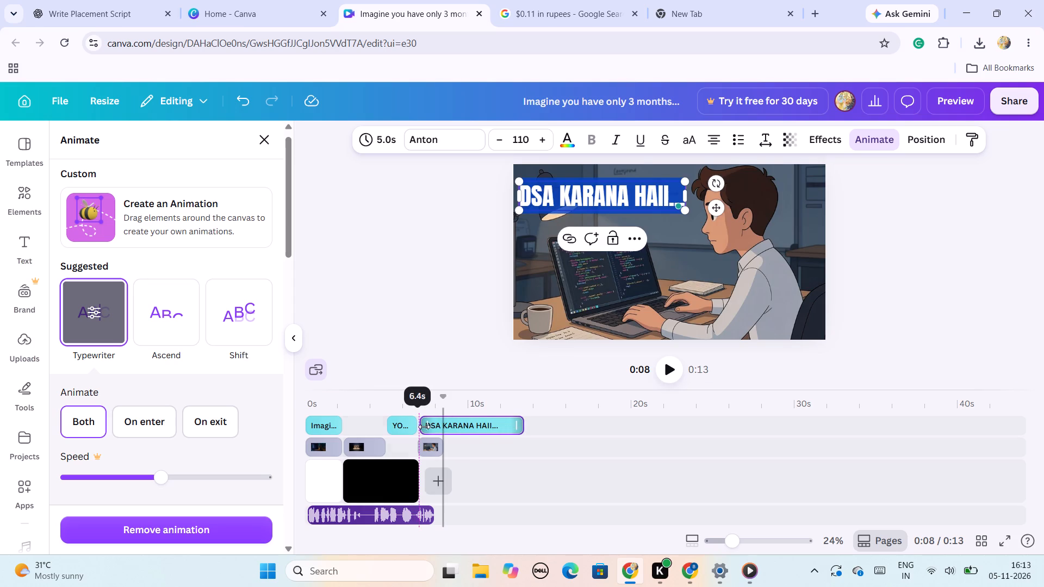
pyautogui.moveTo(424, 427); pyautogui.dragTo(425, 427)
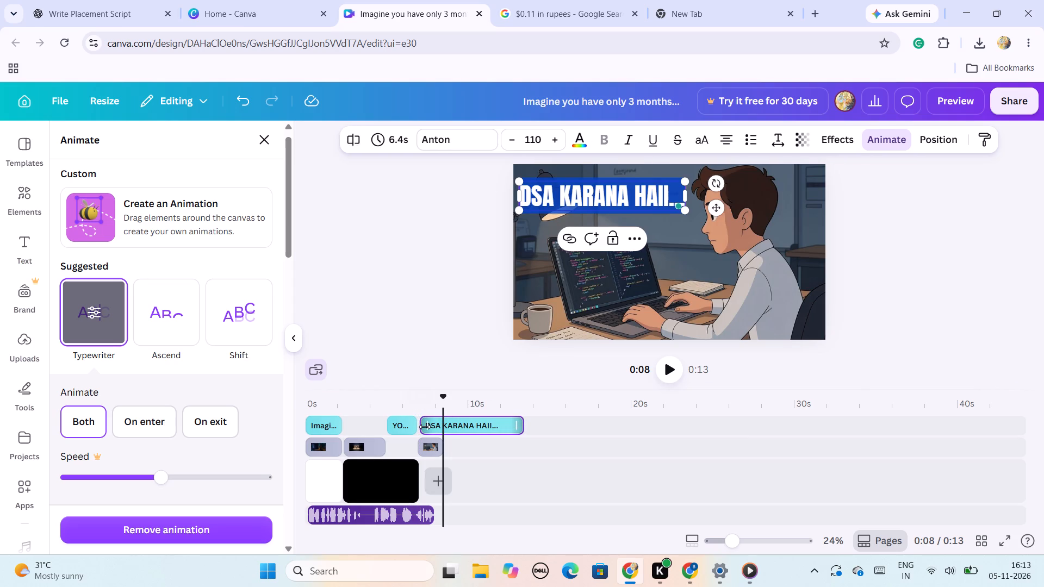
# Play the video from the end of the "YOU REALISE" text to check the new text over the laptop coding image.
pyautogui.click(415, 437)
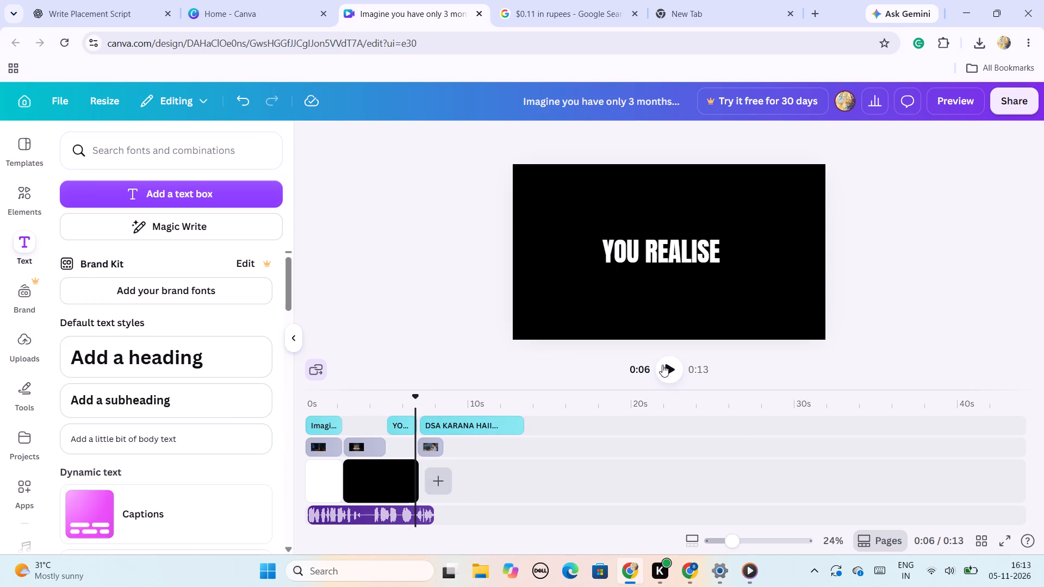
pyautogui.click(660, 364)
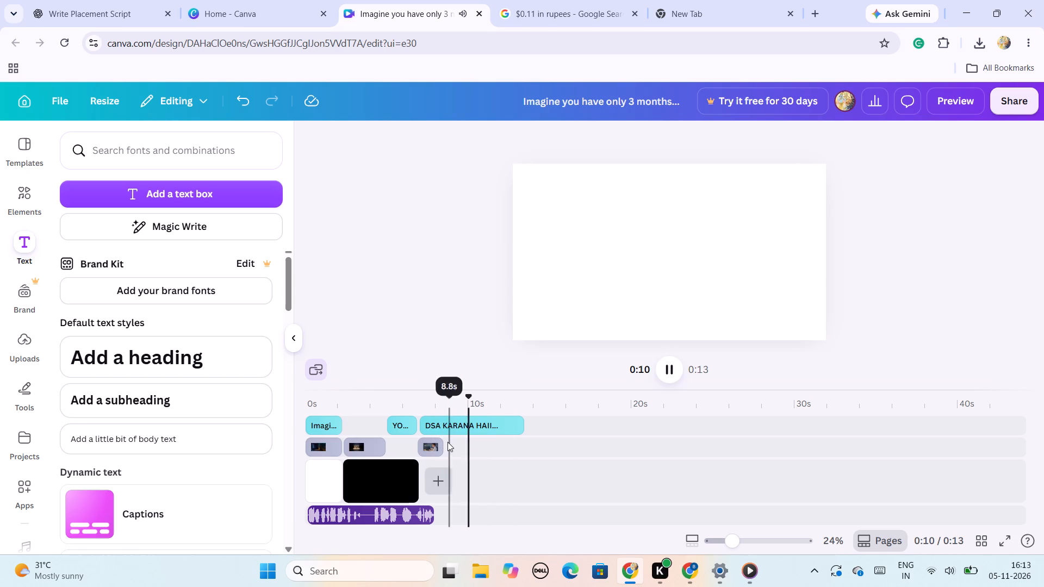
# Extend the end of the laptop coding image clip to about the 10 s mark on the timeline.
pyautogui.click(443, 447)
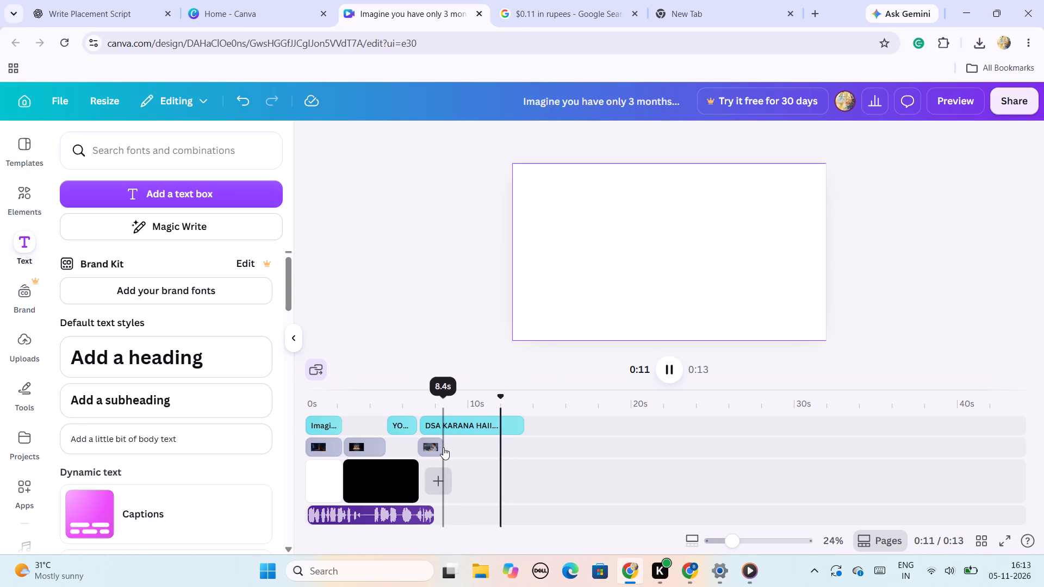
pyautogui.moveTo(438, 447); pyautogui.dragTo(475, 449)
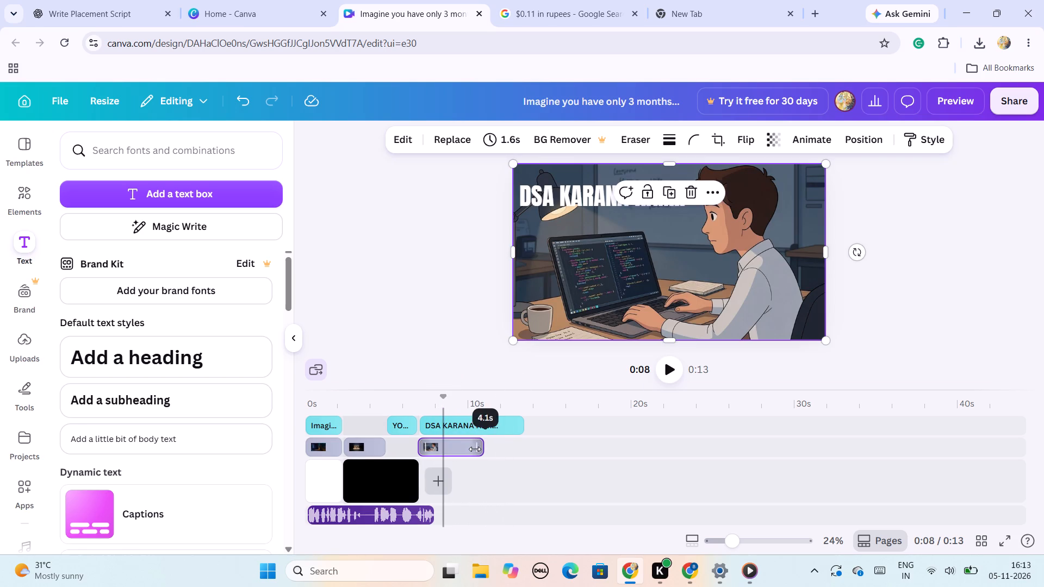
pyautogui.moveTo(475, 449); pyautogui.dragTo(468, 449)
# Play the video from the start of the "DSA KARANA HAII..." text to check the extended image clip.
pyautogui.moveTo(541, 451); pyautogui.dragTo(431, 454)
pyautogui.click(423, 416)
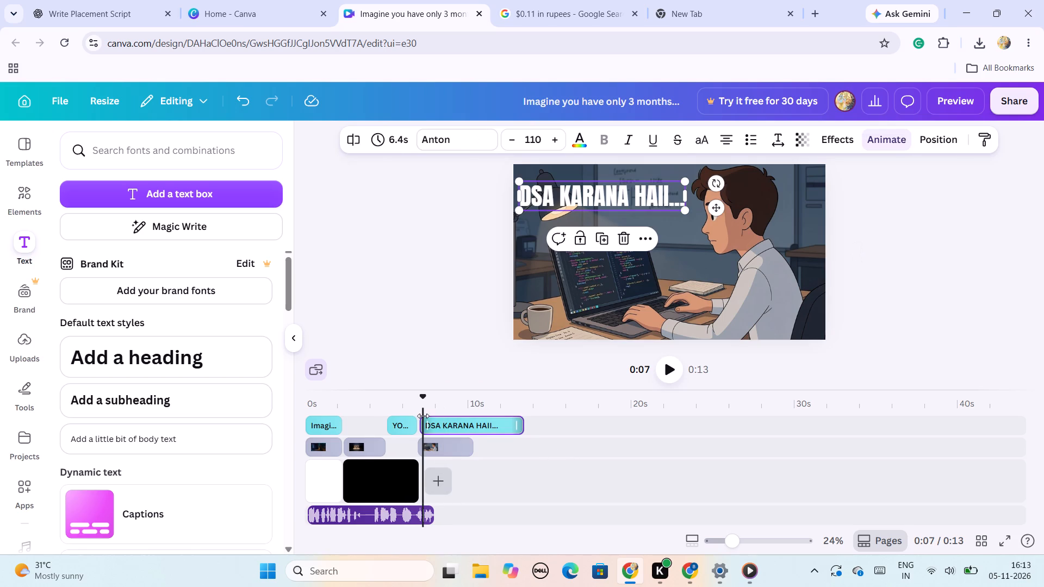
pyautogui.click(672, 368)
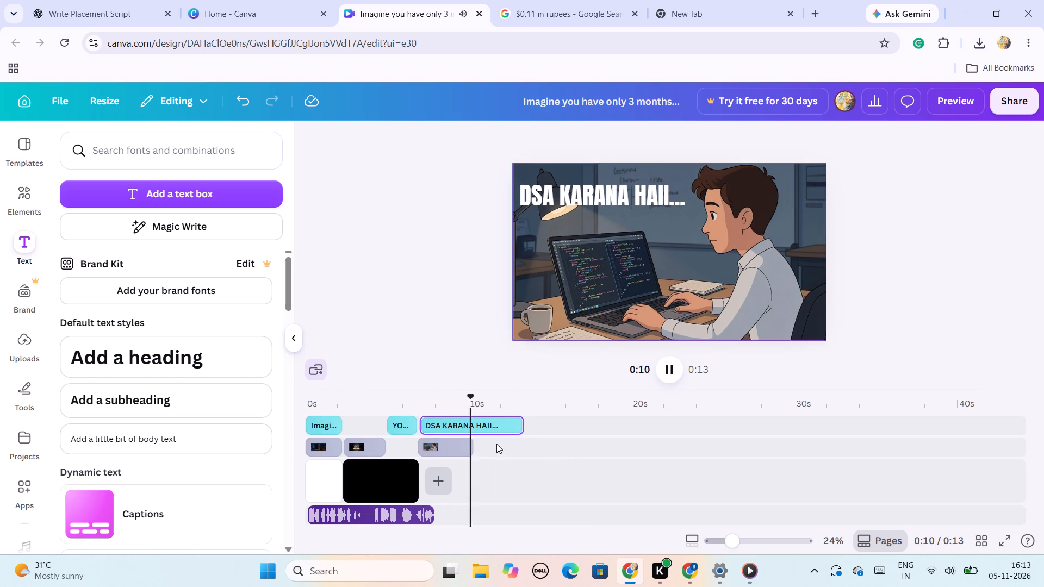
# Shorten the "DSA KARANA HAII..." text clip to 2.5 s by trimming its end.
pyautogui.moveTo(518, 427); pyautogui.dragTo(475, 428)
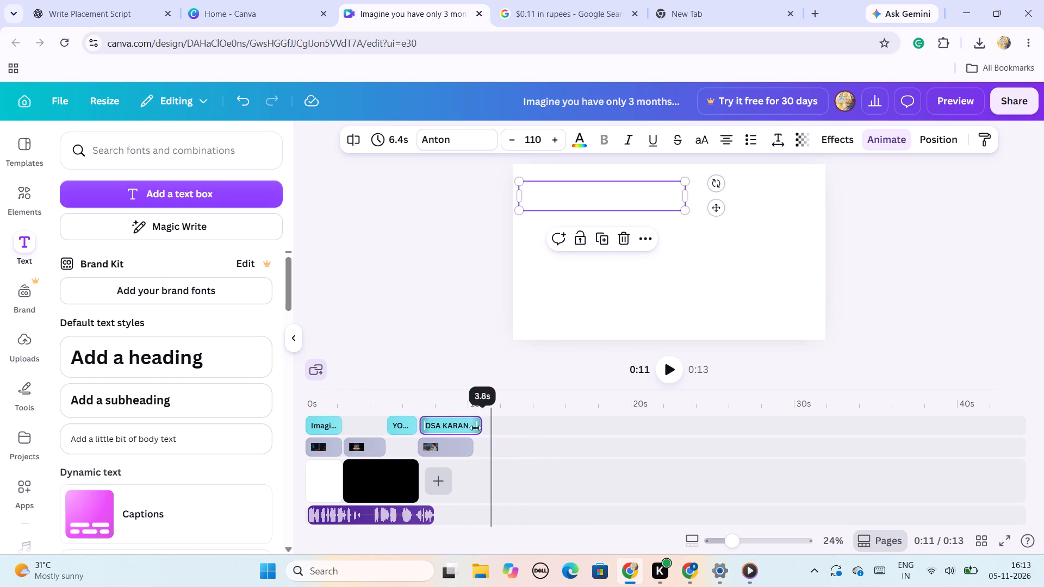
pyautogui.moveTo(475, 428); pyautogui.dragTo(455, 428)
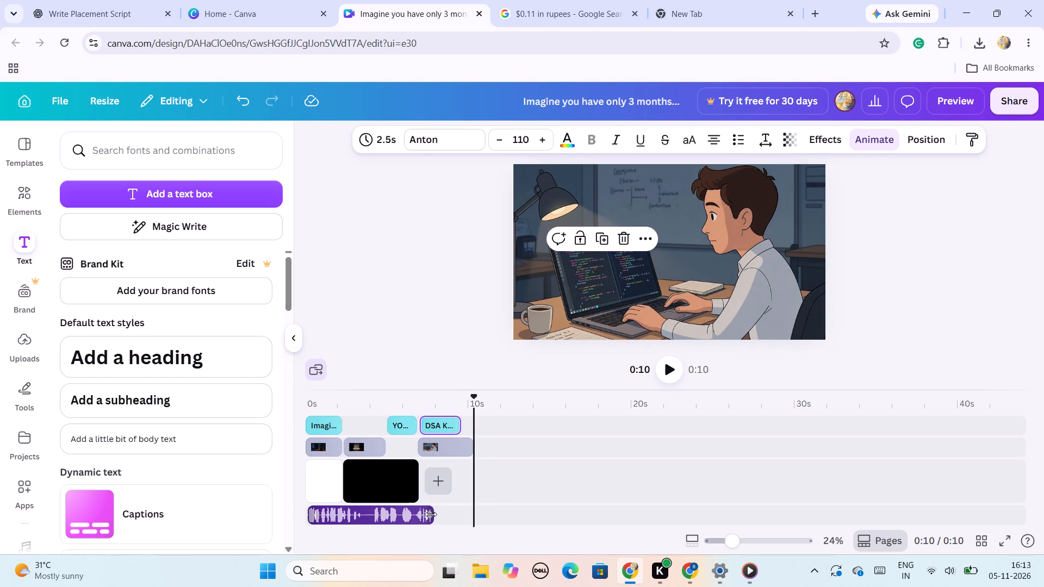
# Extend the end of the voice recording clip so it runs for 36.6 s.
pyautogui.moveTo(431, 514); pyautogui.dragTo(903, 502)
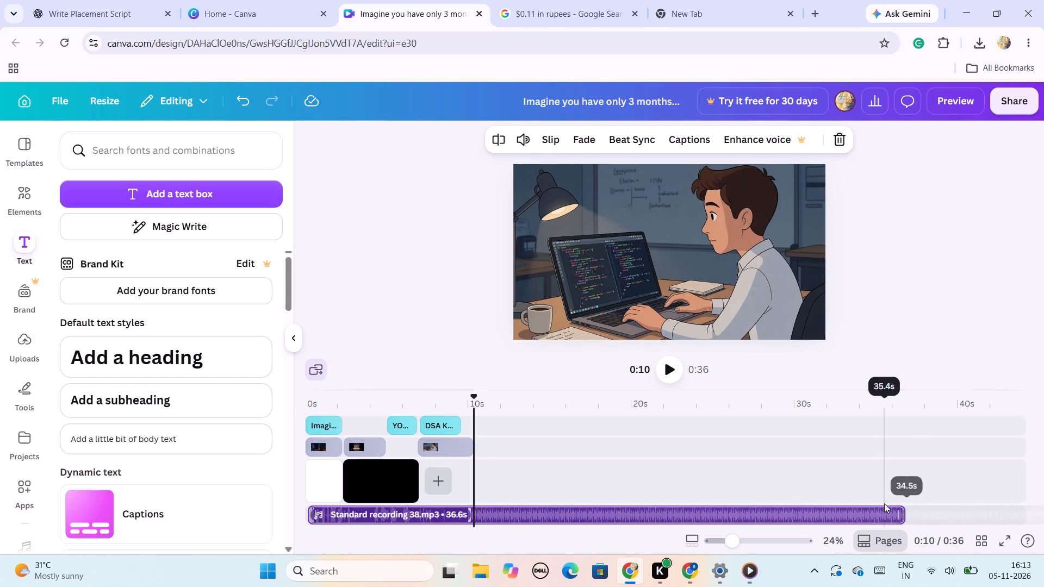
pyautogui.click(421, 461)
pyautogui.click(674, 368)
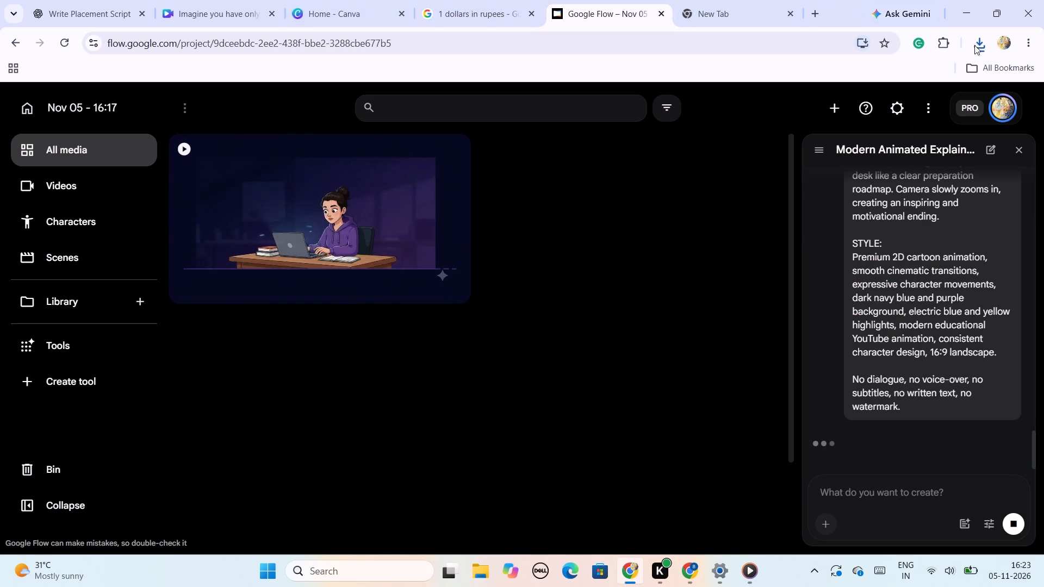
# Switch to the Canva video design and delete the "DSA KARANA HAII..." text from the timeline.
pyautogui.click(319, 0)
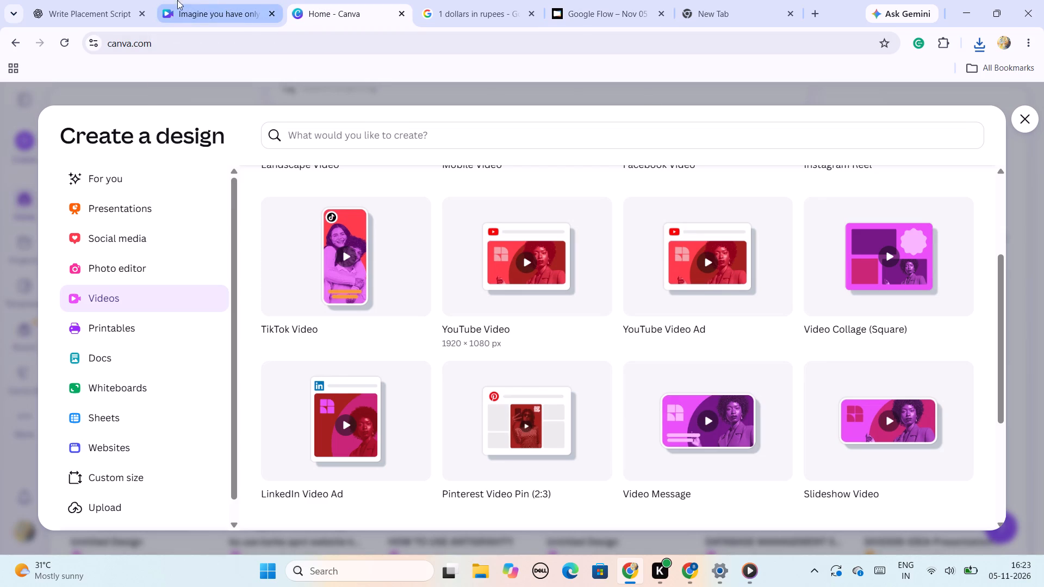
pyautogui.click(222, 0)
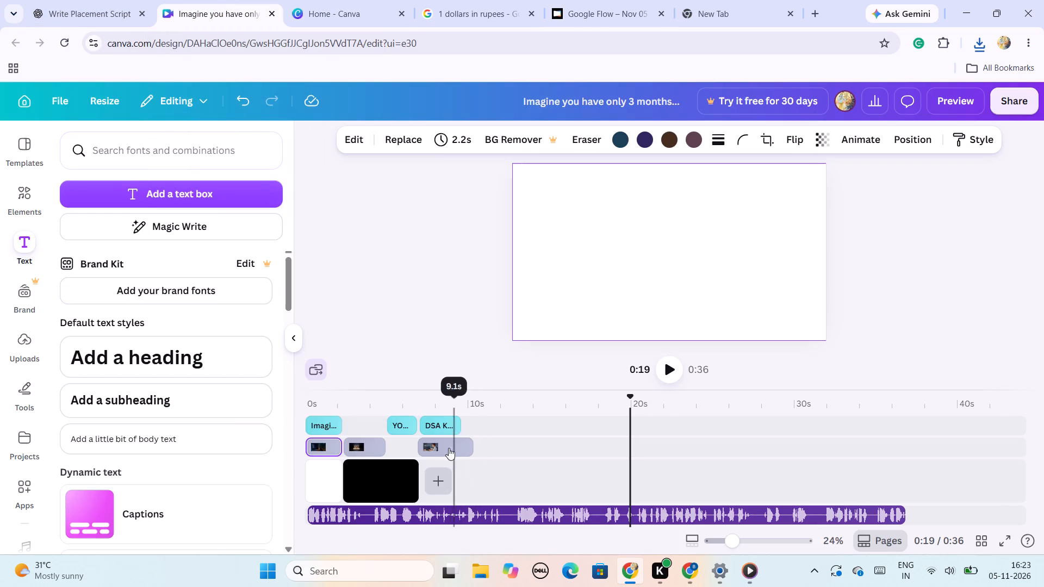
pyautogui.click(421, 444)
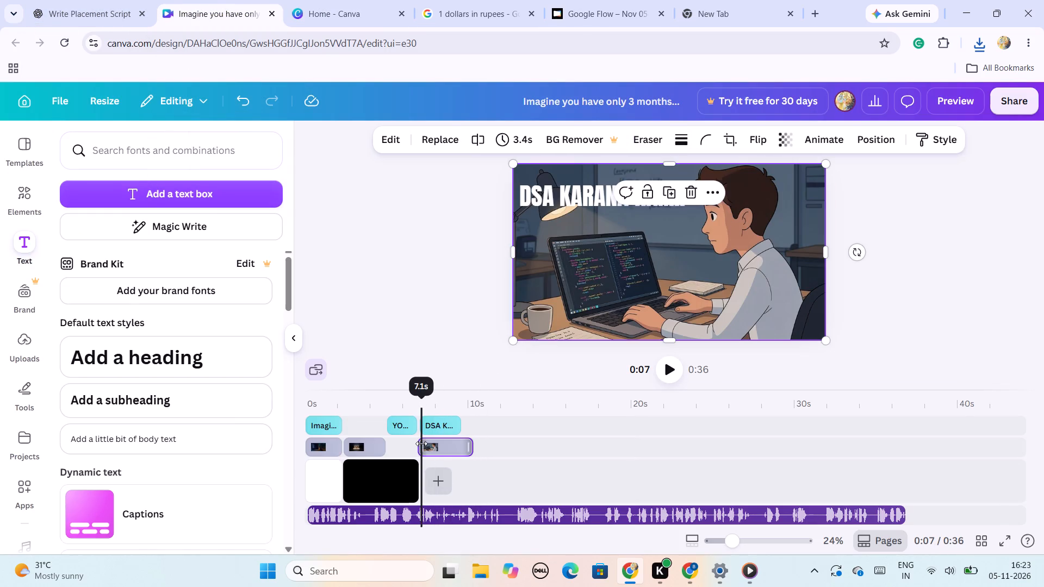
pyautogui.click(445, 427)
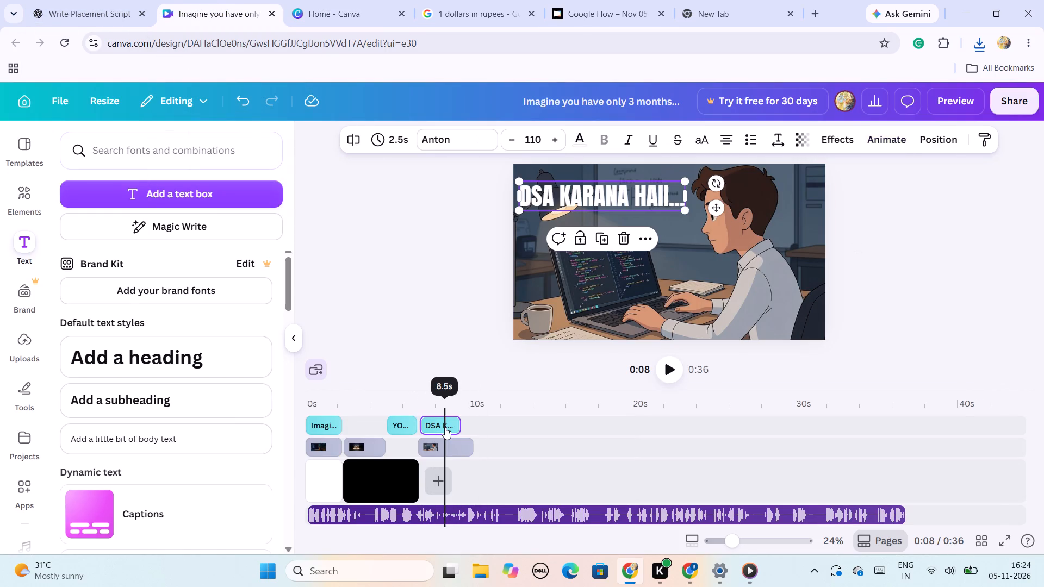
pyautogui.press('Delete')
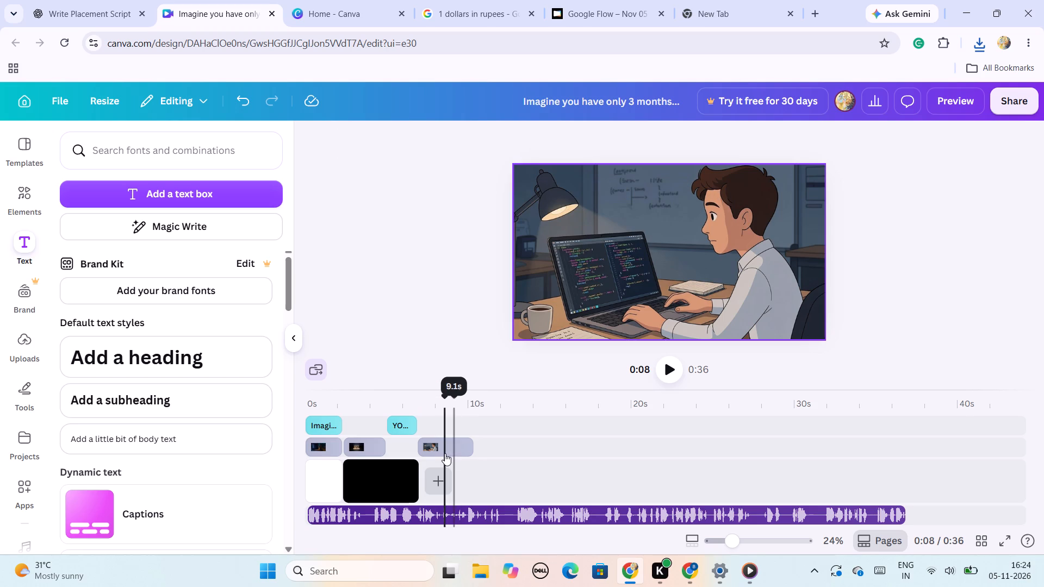
# Shorten the image of the student coding at a laptop to 0.8 s on the timeline.
pyautogui.click(466, 451)
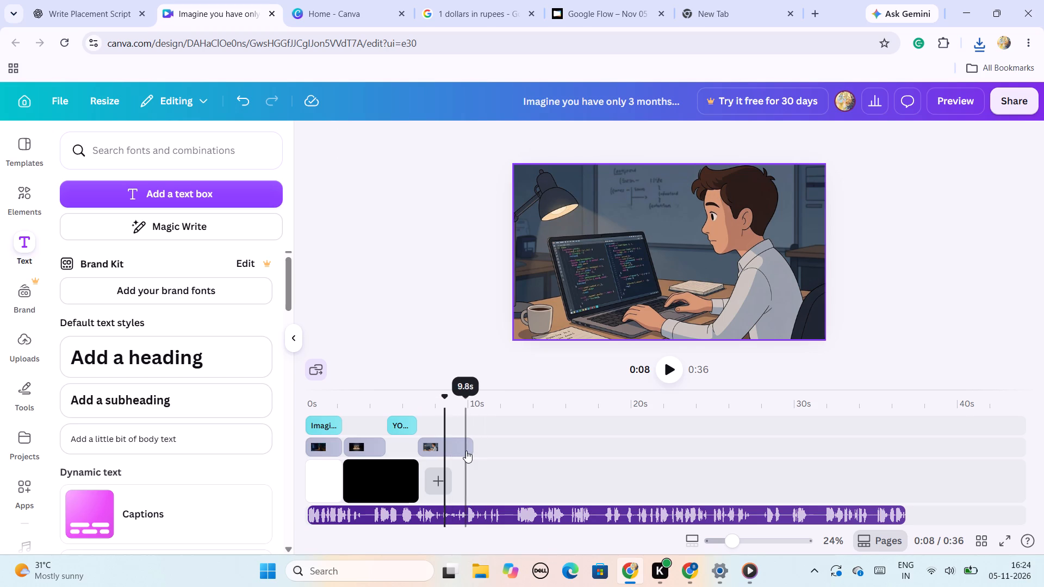
pyautogui.moveTo(468, 450); pyautogui.dragTo(434, 451)
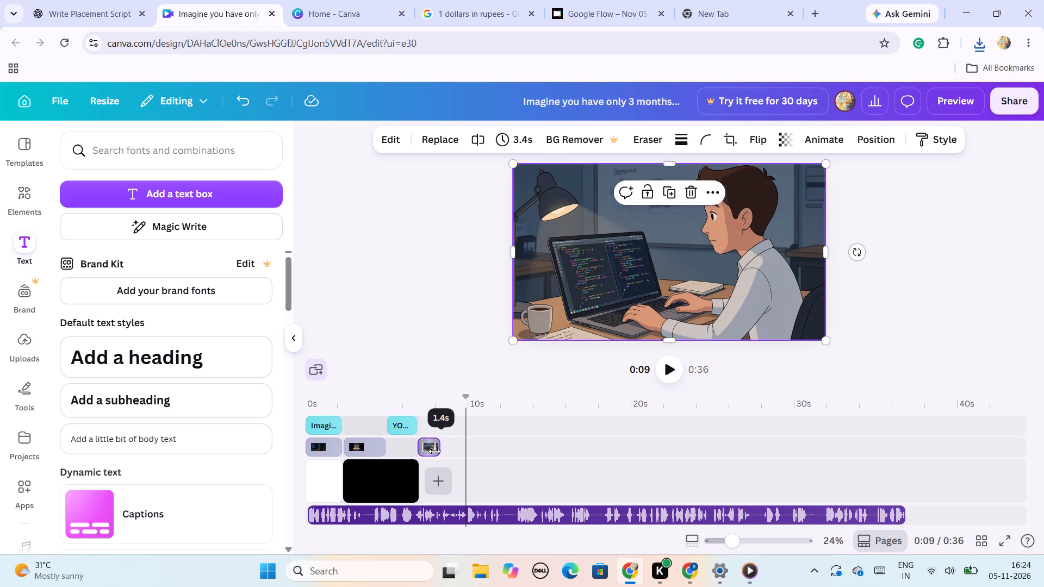
pyautogui.moveTo(434, 451); pyautogui.dragTo(430, 455)
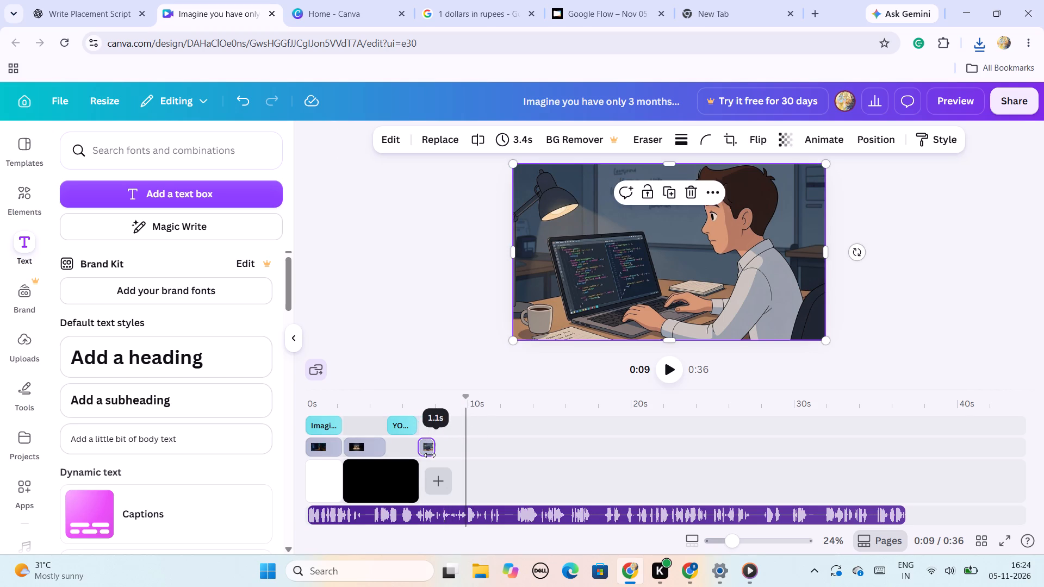
pyautogui.moveTo(430, 455); pyautogui.dragTo(426, 455)
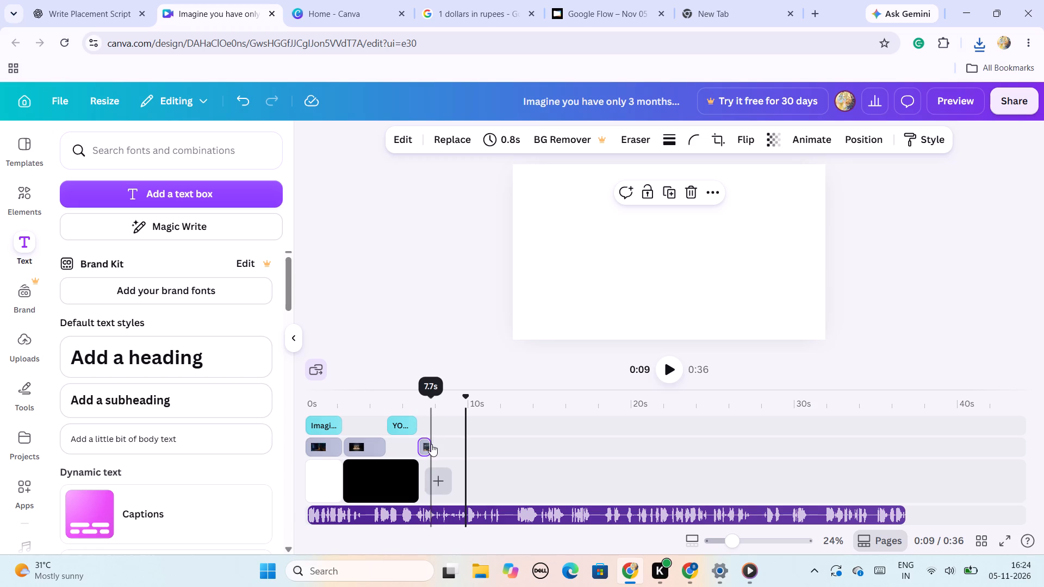
pyautogui.click(431, 444)
# Add a new 5-second black page at the end of the timeline's pages.
pyautogui.click(442, 483)
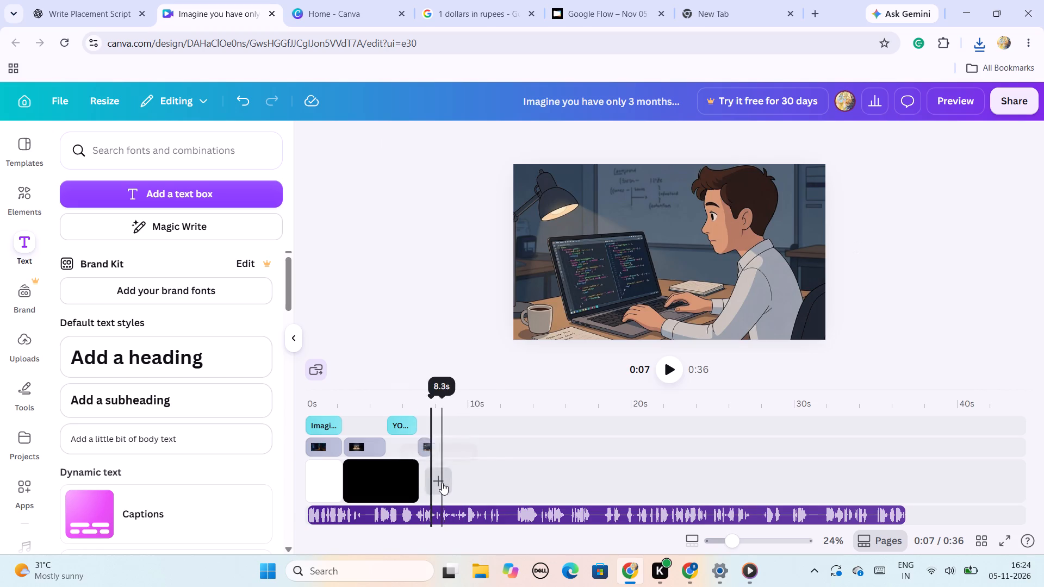
pyautogui.click(443, 439)
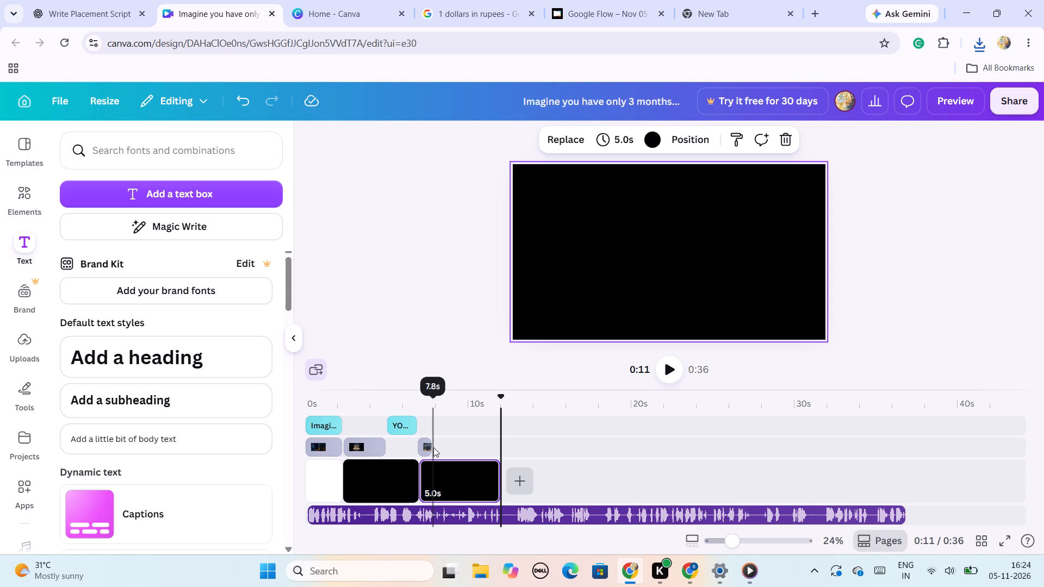
# Play the video from the start of the coding student image to check its timing against the voice recording.
pyautogui.click(420, 453)
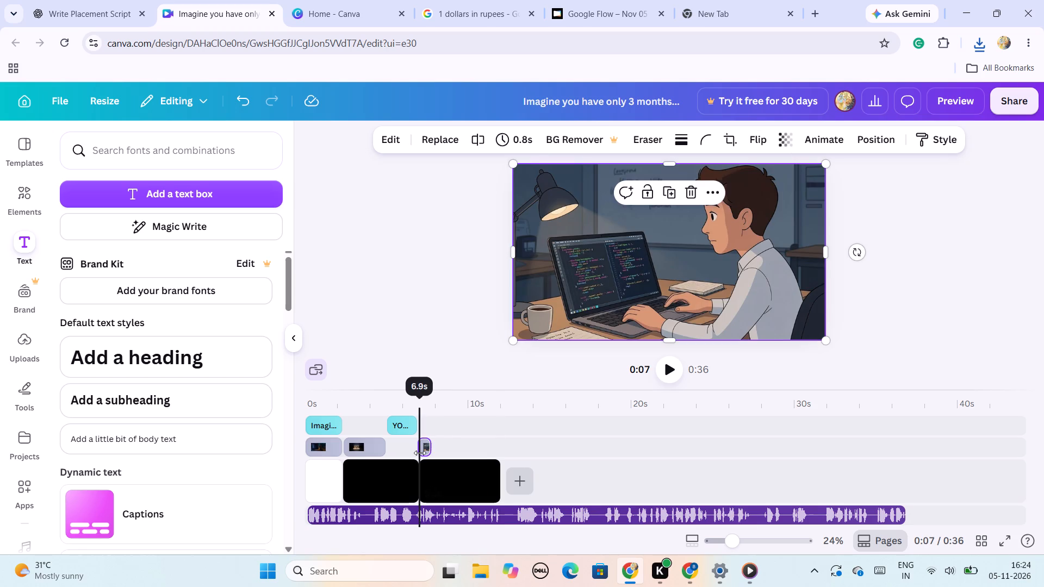
pyautogui.click(666, 380)
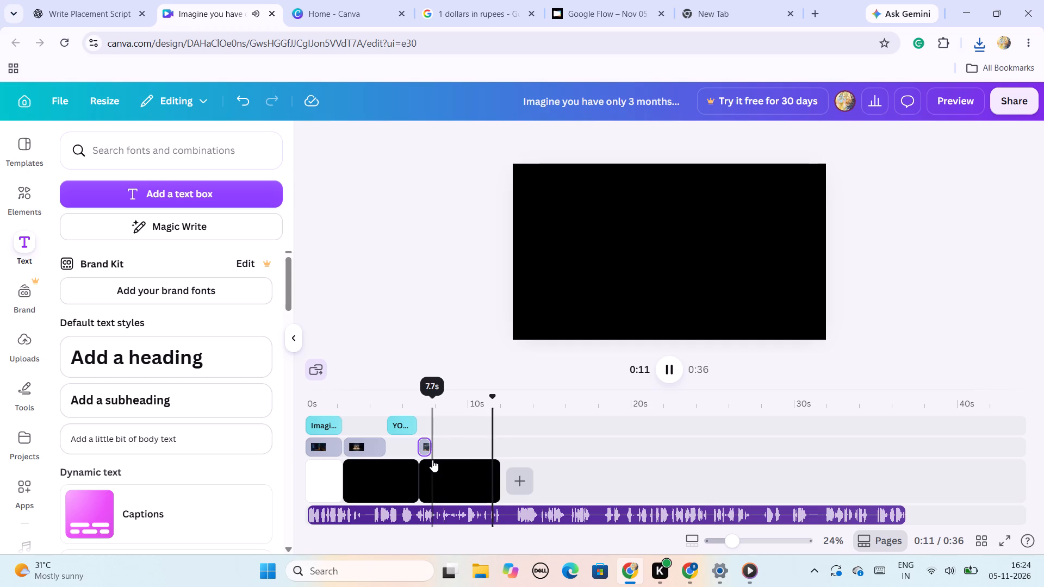
# Upload the 1080p Student_preparing_for_engineering clip from Downloads and insert it on the timeline before the last black page.
pyautogui.click(432, 460)
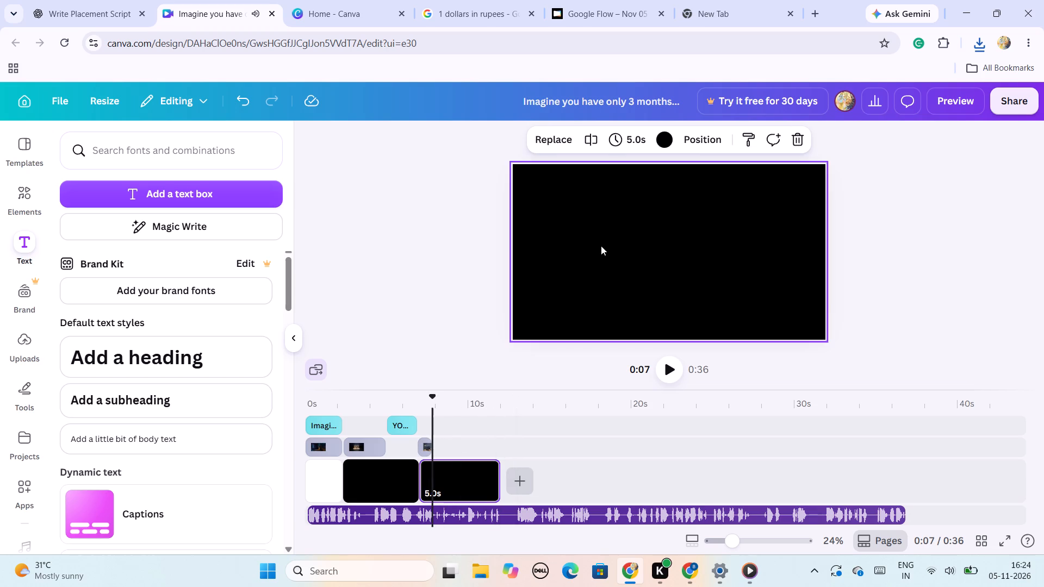
pyautogui.click(19, 352)
pyautogui.click(161, 185)
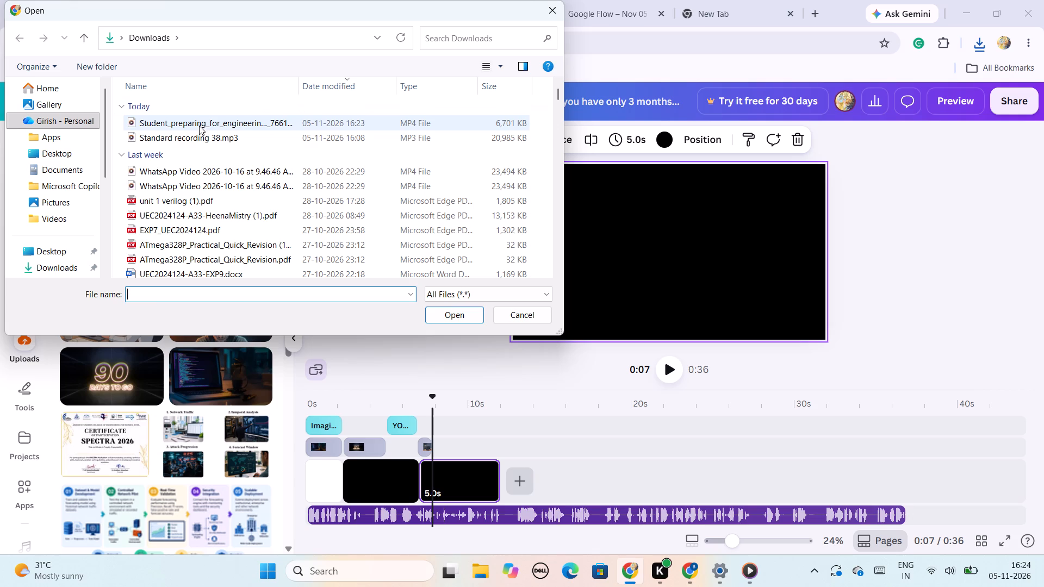
pyautogui.click(199, 126)
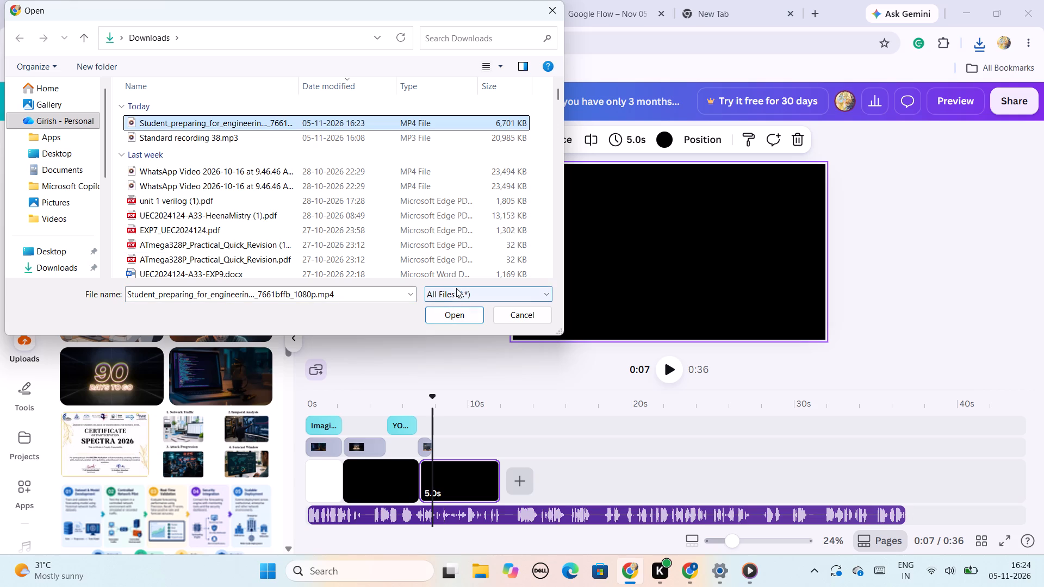
pyautogui.click(449, 310)
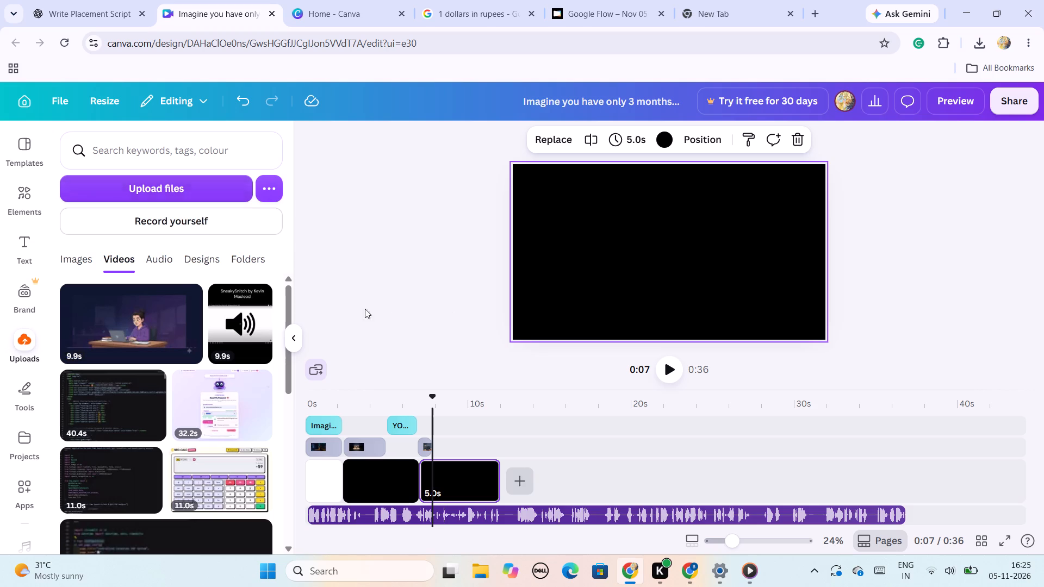
pyautogui.click(150, 326)
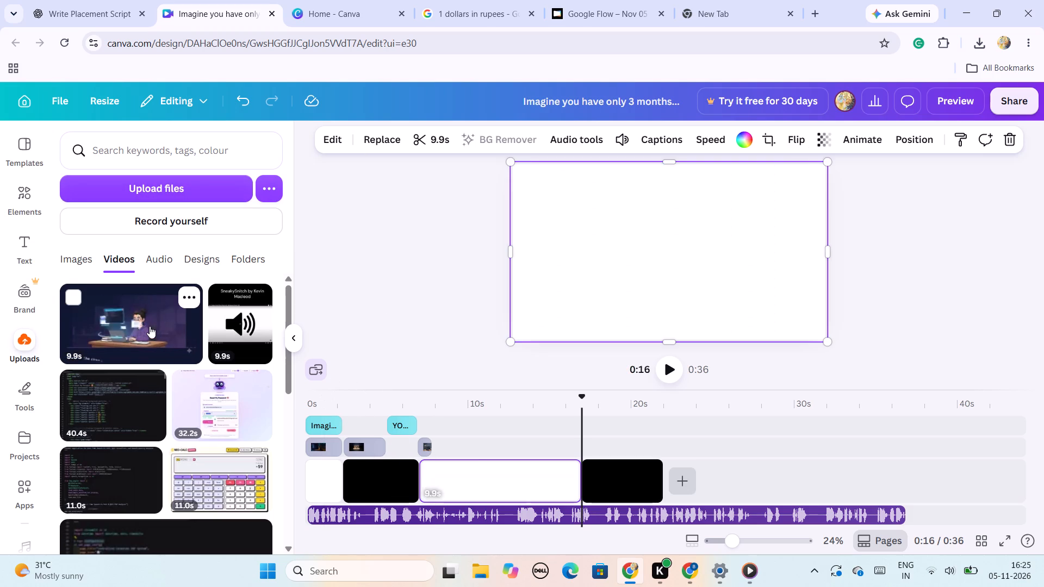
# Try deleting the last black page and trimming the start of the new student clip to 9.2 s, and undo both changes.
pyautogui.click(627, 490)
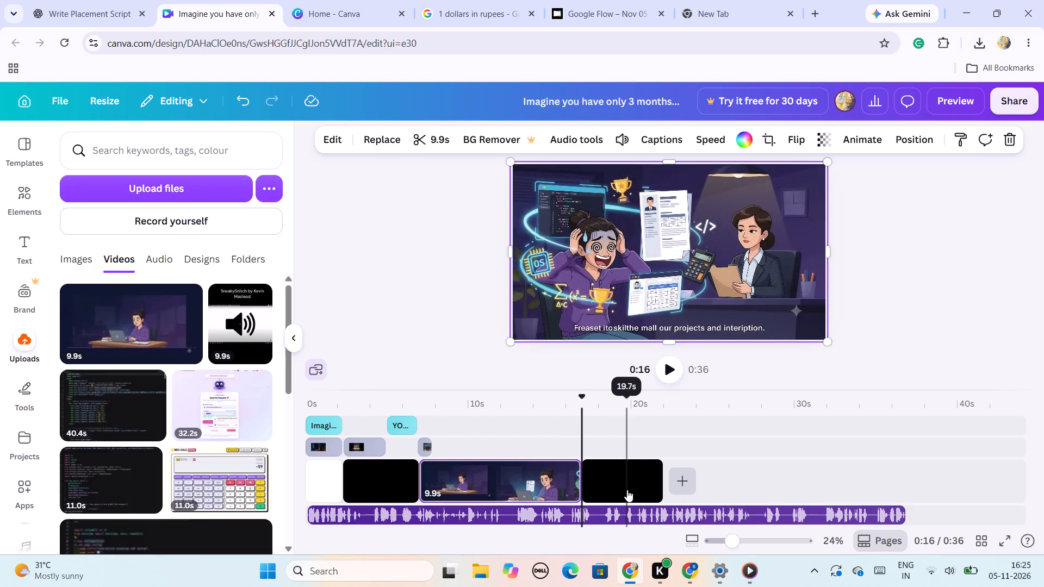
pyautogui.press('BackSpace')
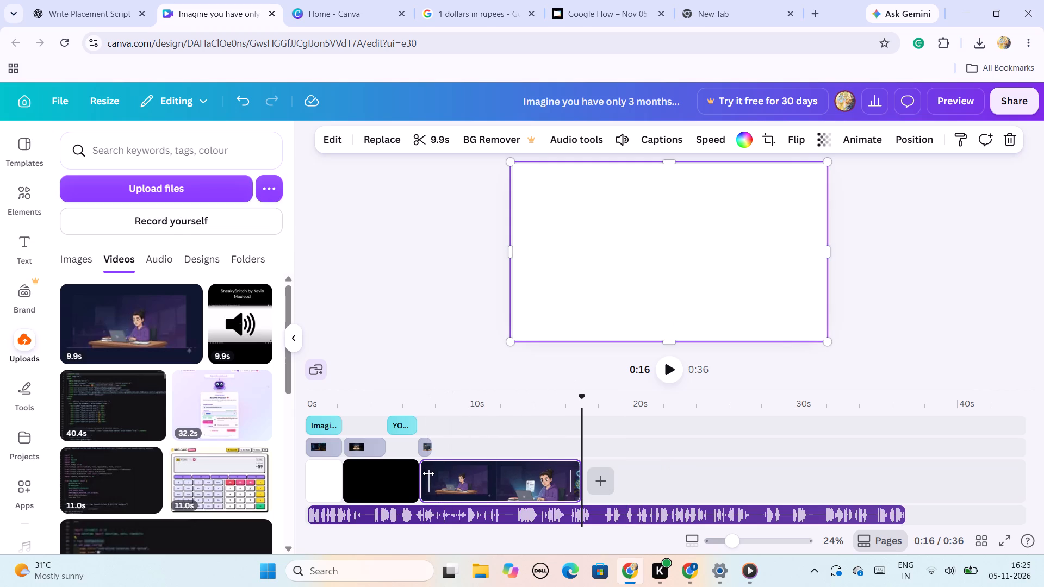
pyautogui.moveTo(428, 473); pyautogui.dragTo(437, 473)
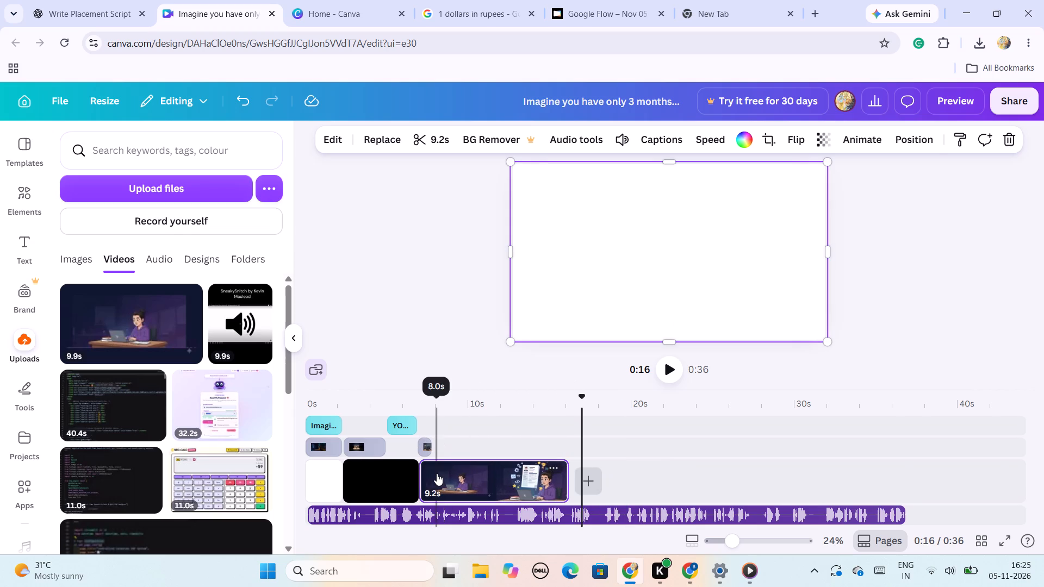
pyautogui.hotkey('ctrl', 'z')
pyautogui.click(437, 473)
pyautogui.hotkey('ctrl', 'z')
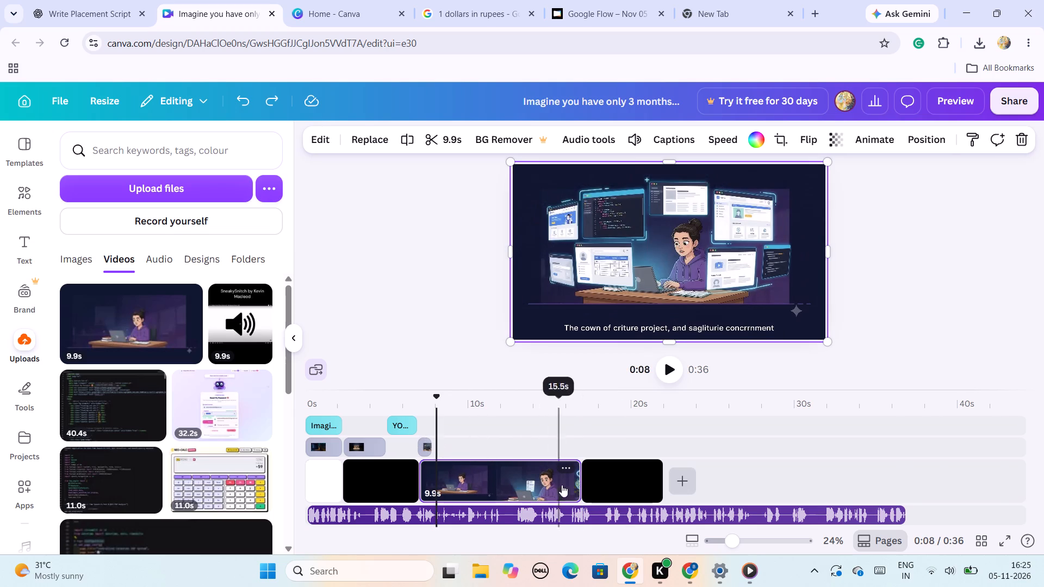
# Play the video from the coding student image into the new clip to check its timing against the voice recording.
pyautogui.click(429, 445)
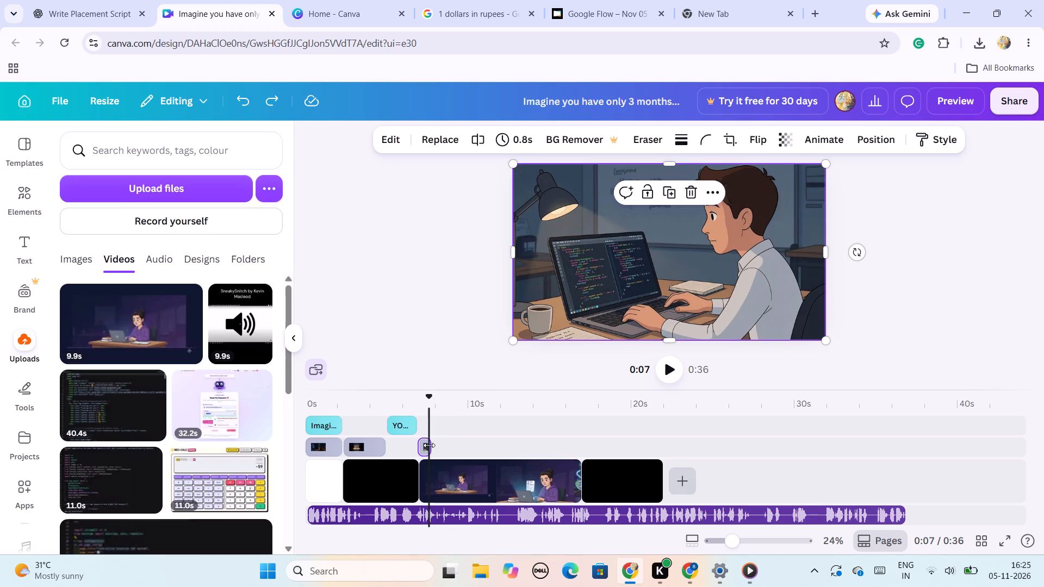
pyautogui.click(420, 441)
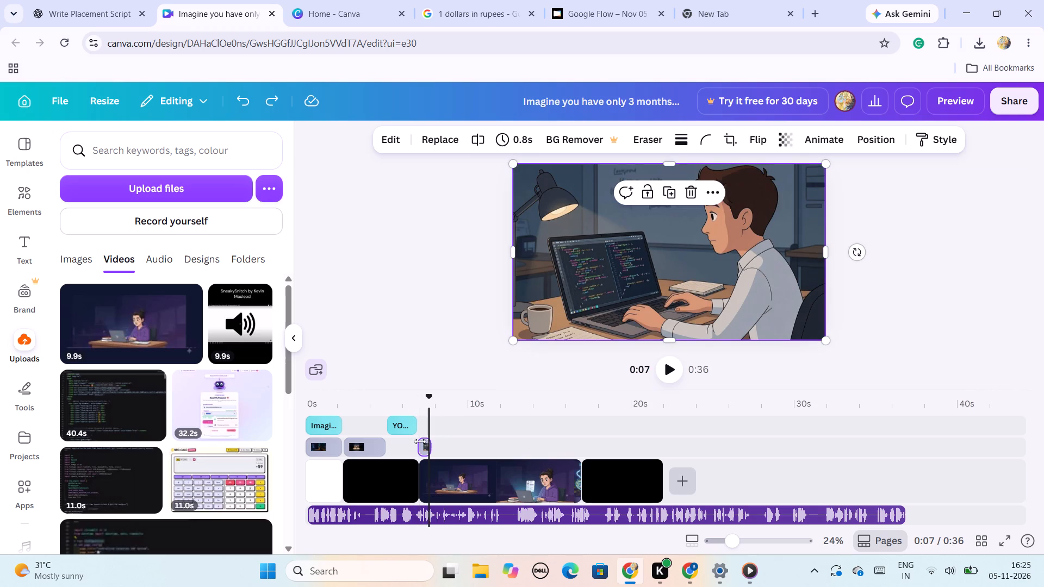
pyautogui.click(671, 376)
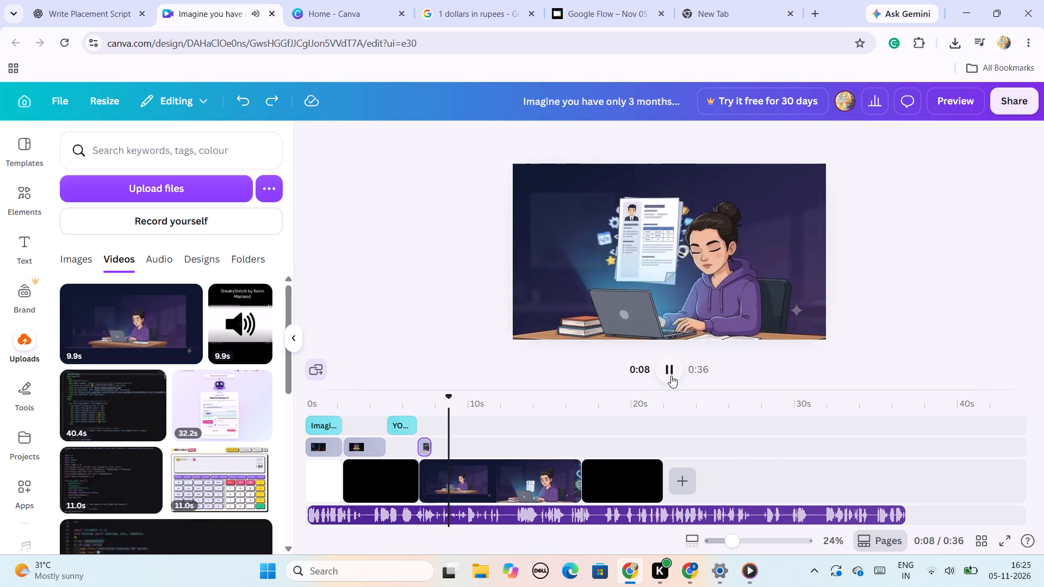
pyautogui.click(668, 371)
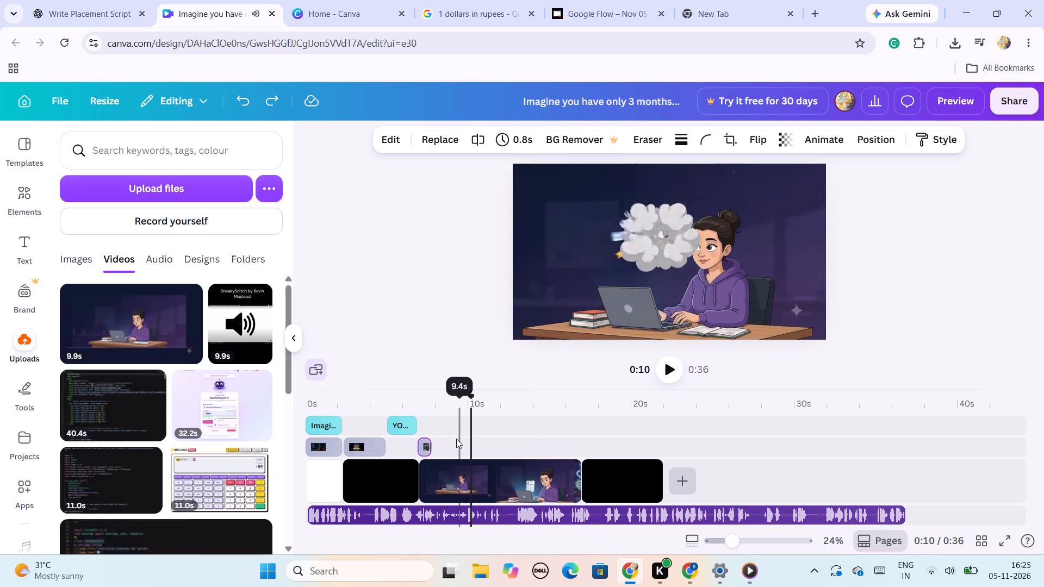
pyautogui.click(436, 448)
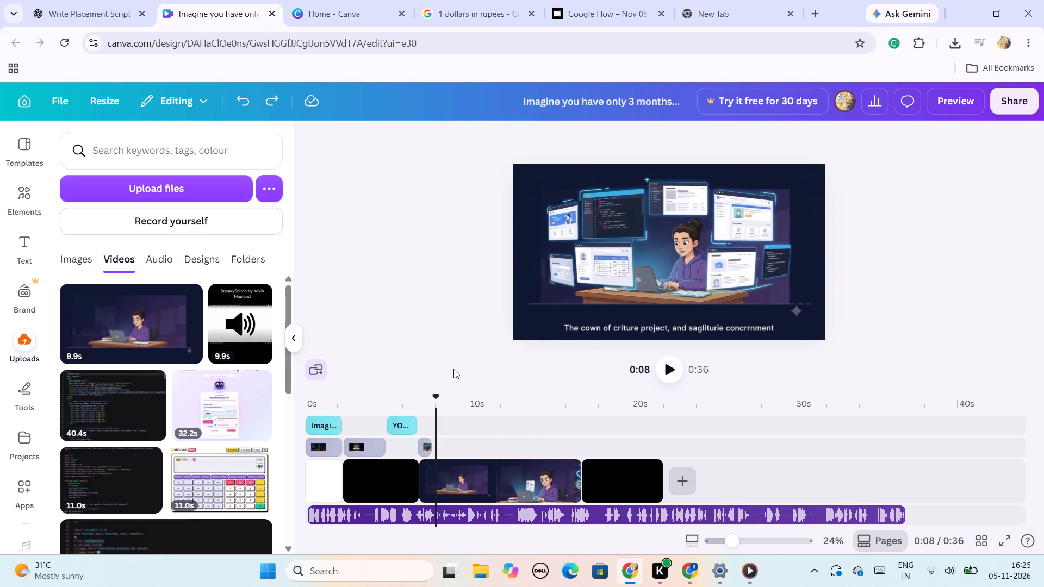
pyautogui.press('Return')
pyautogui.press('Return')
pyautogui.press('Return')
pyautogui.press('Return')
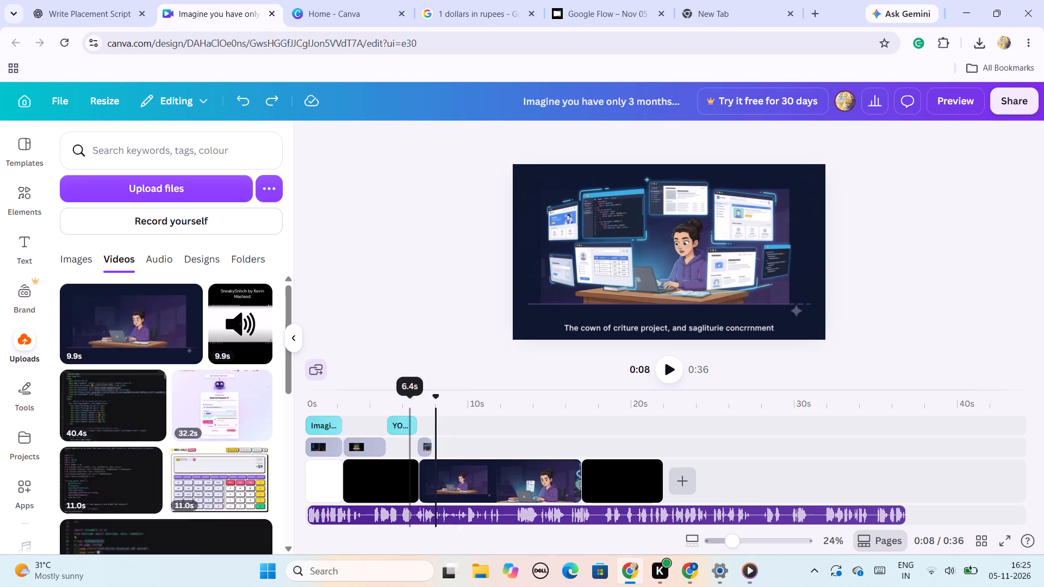
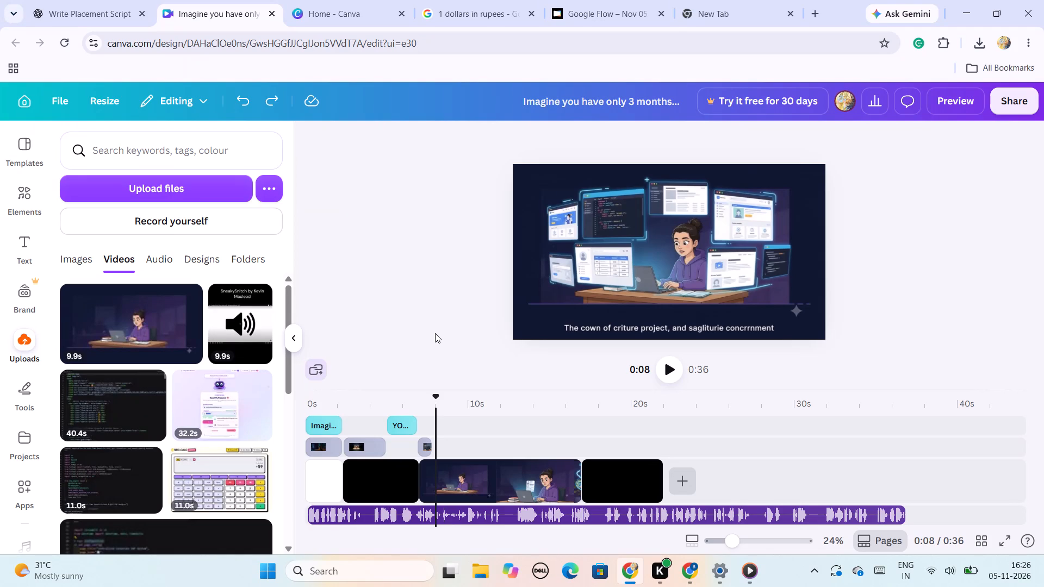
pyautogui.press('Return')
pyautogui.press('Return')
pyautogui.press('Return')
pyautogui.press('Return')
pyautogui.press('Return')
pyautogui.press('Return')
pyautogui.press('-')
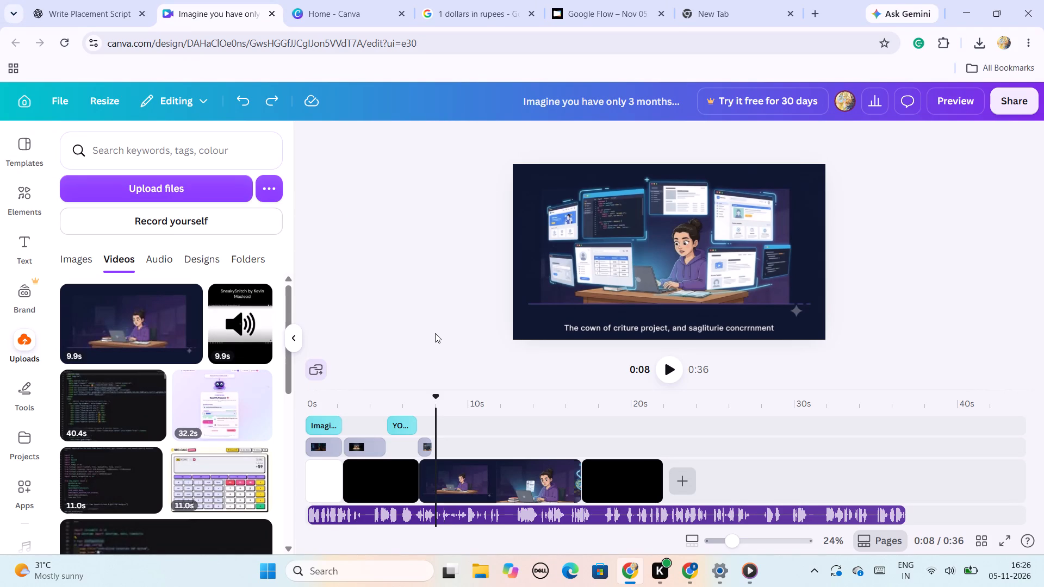
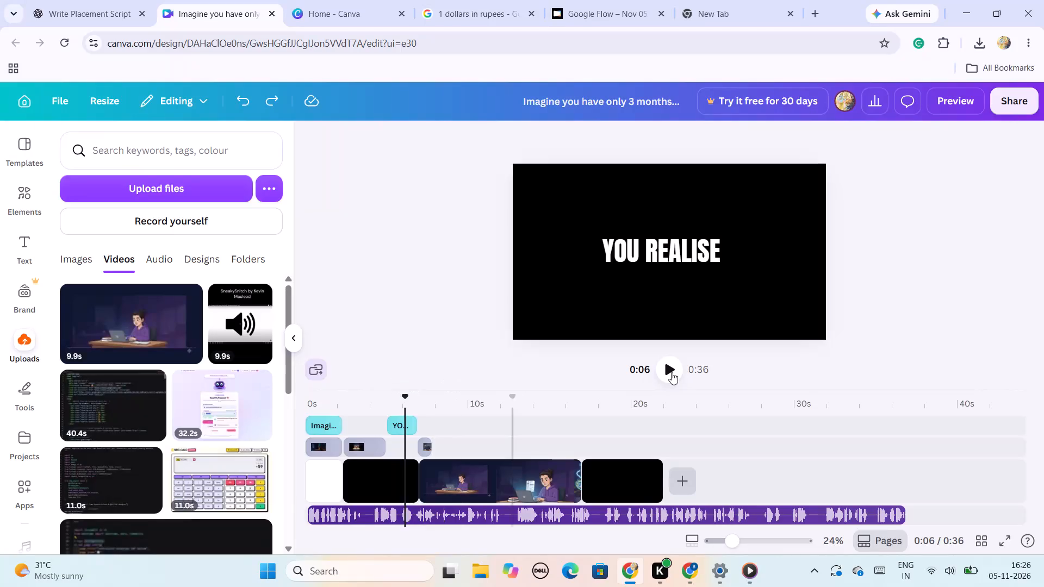
# Play the video from the "YOU REALISE" text and trim the end of the animated student clip to 8.9 s.
pyautogui.click(676, 366)
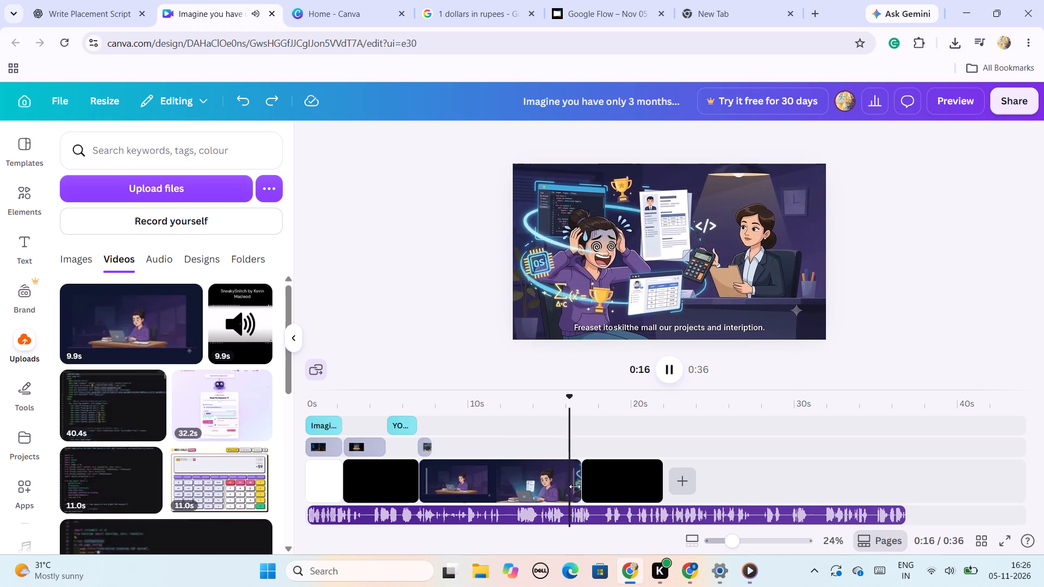
pyautogui.moveTo(577, 482); pyautogui.dragTo(565, 483)
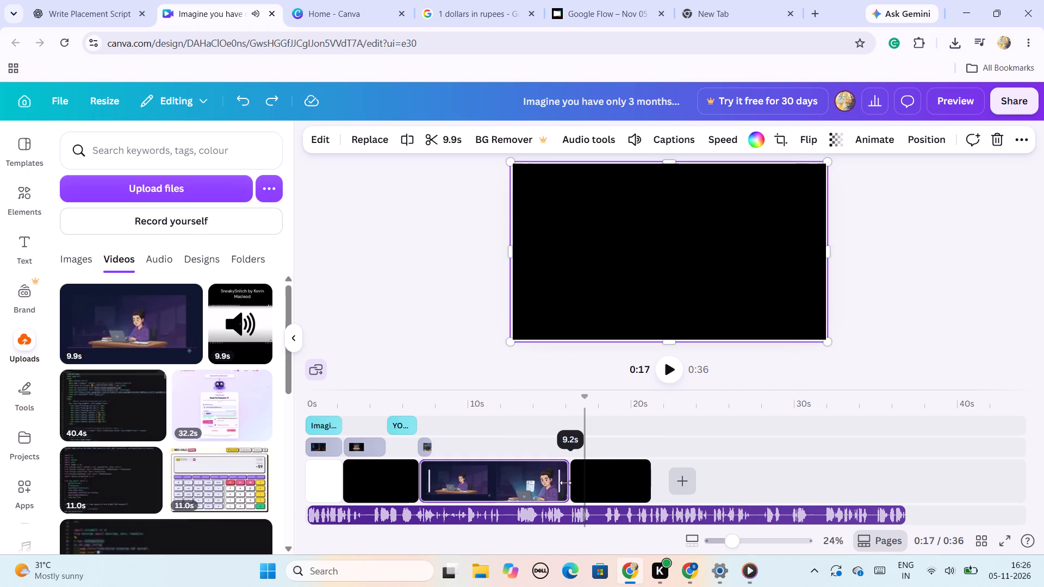
pyautogui.moveTo(565, 483); pyautogui.dragTo(560, 486)
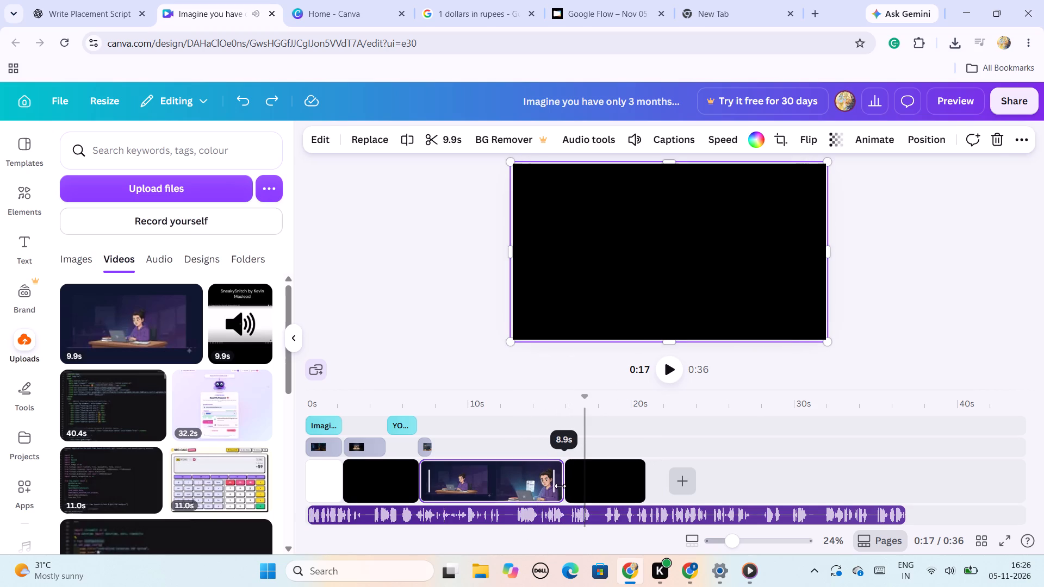
# Play back the trimmed student clip from its start to check its timing against the voice recording.
pyautogui.click(421, 427)
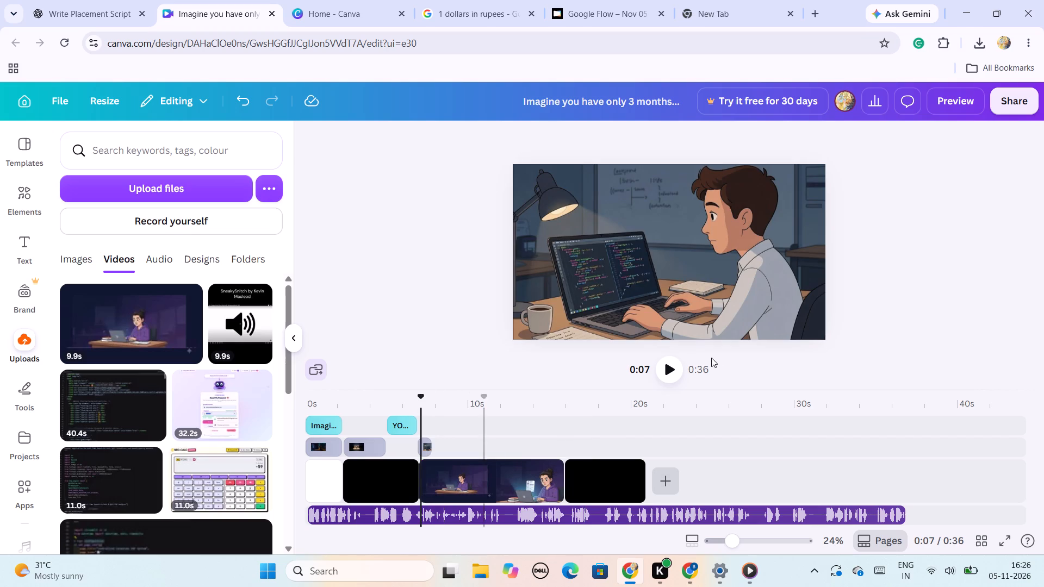
pyautogui.click(658, 373)
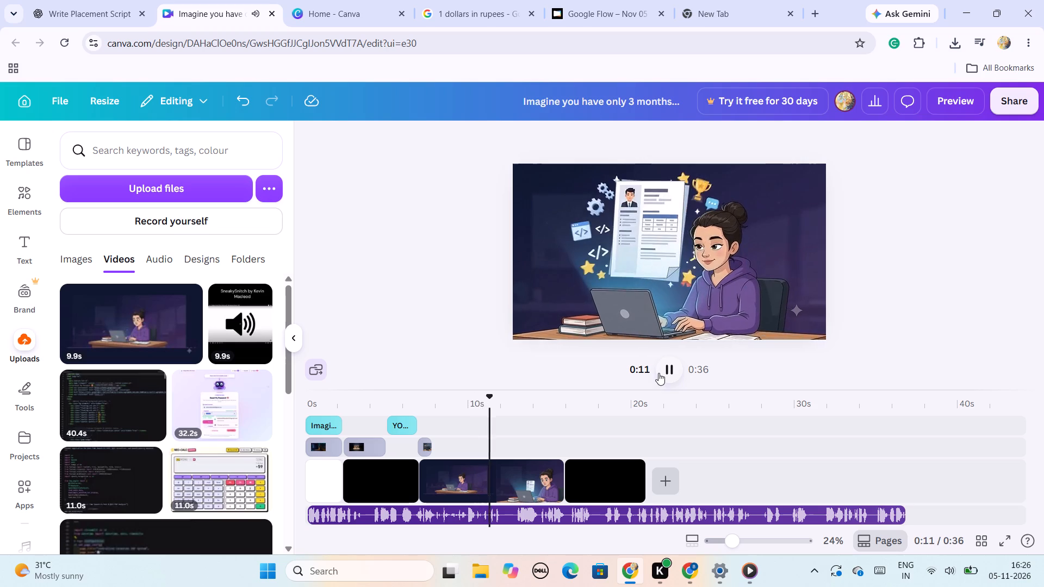
pyautogui.click(433, 474)
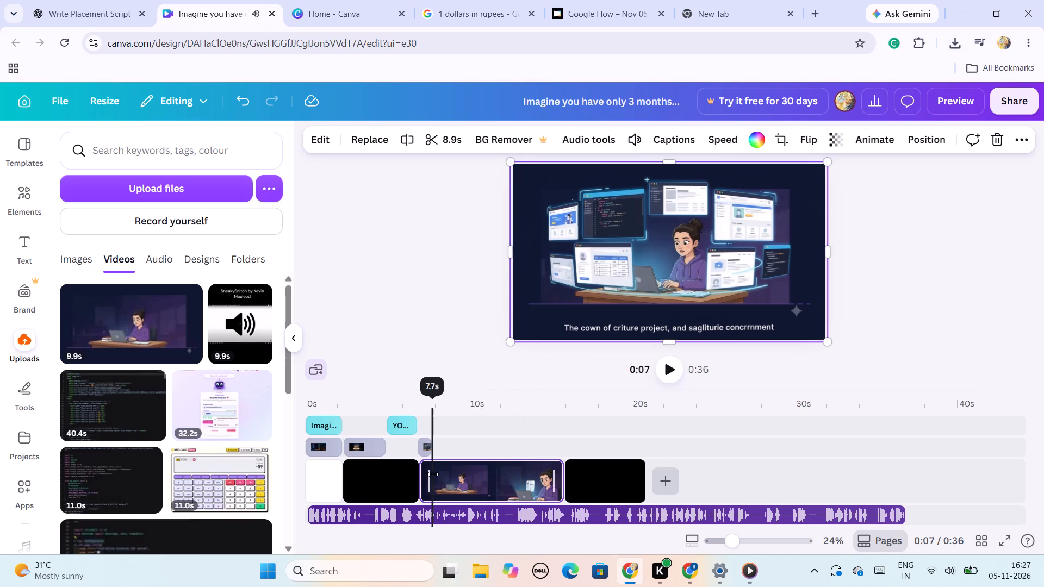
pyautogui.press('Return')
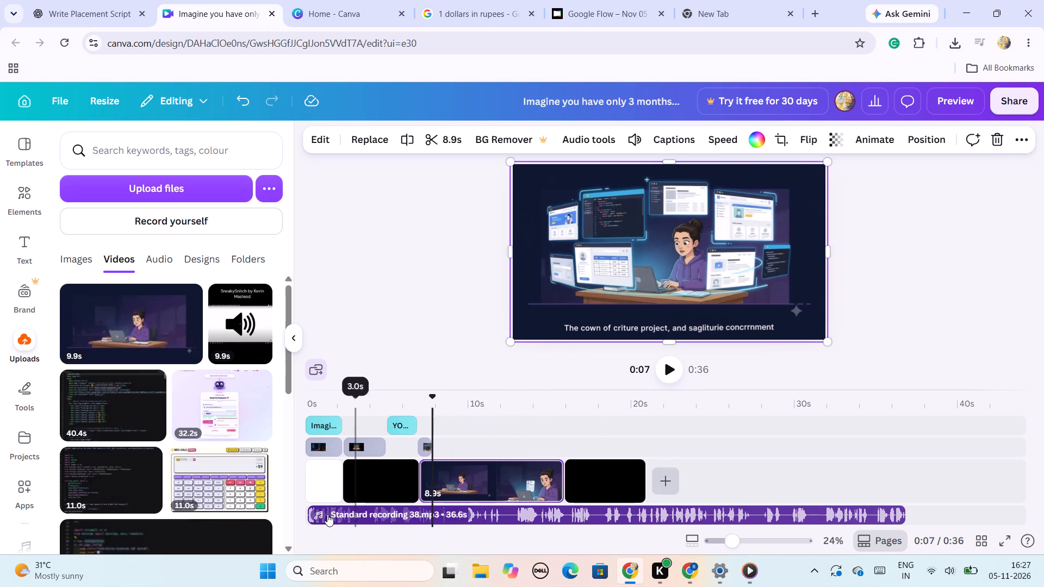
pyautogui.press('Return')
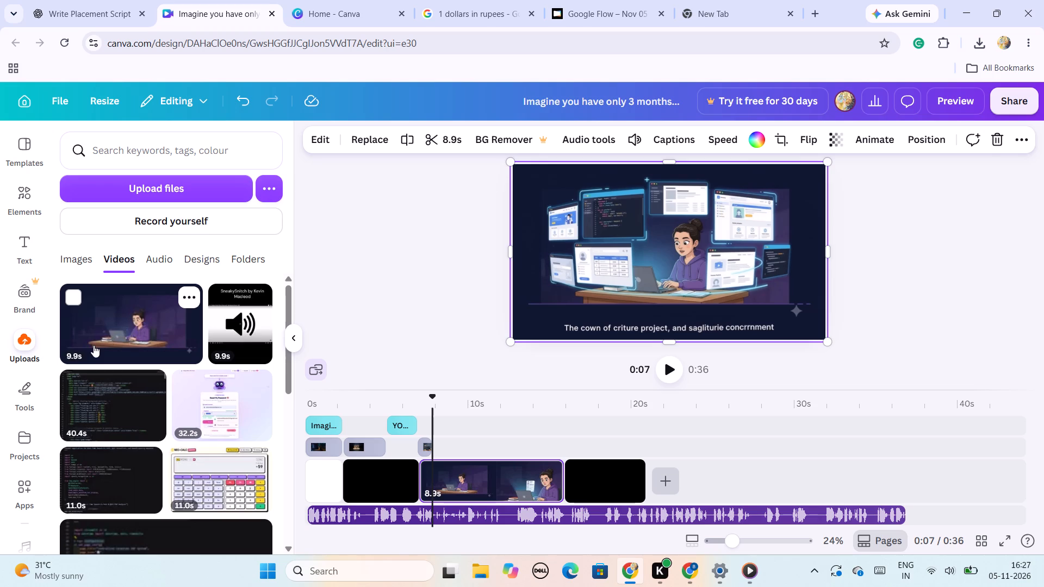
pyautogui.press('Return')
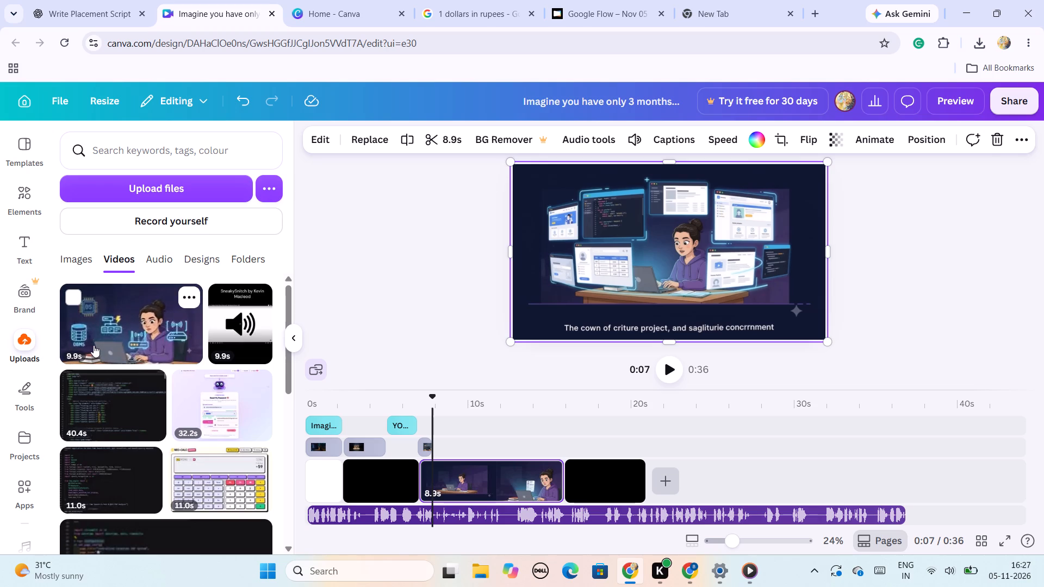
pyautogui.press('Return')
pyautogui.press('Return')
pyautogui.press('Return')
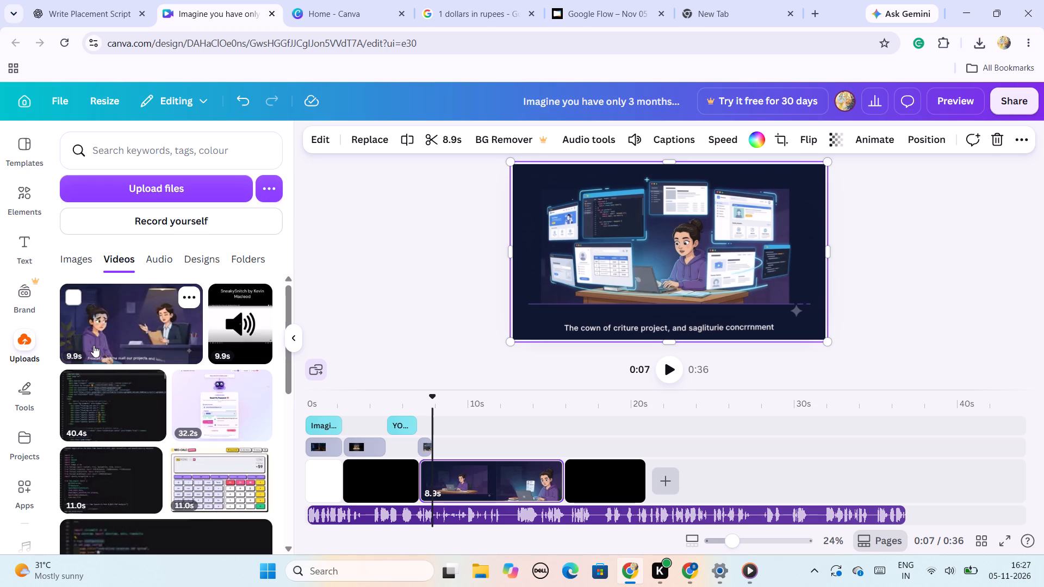
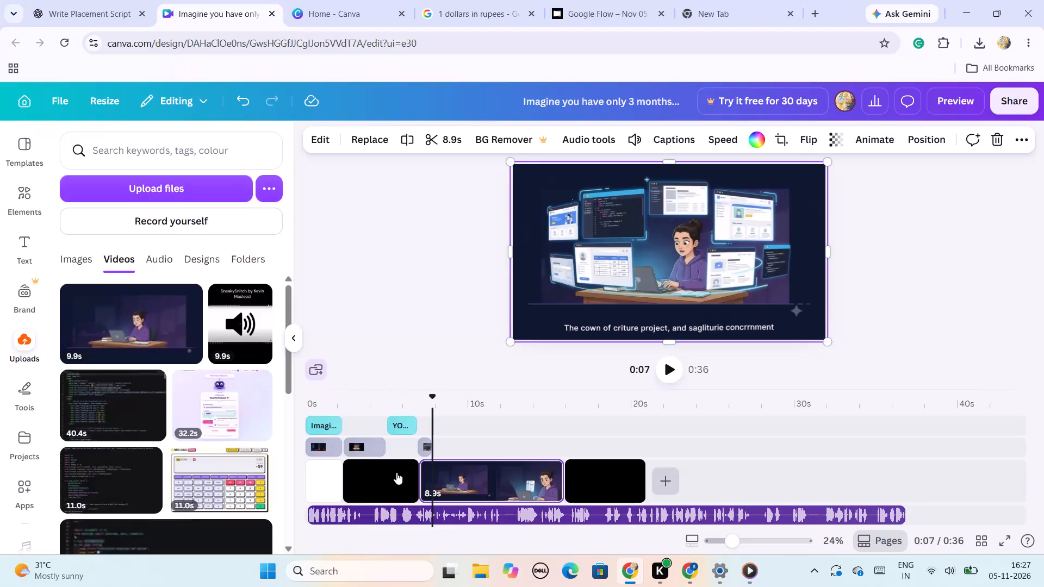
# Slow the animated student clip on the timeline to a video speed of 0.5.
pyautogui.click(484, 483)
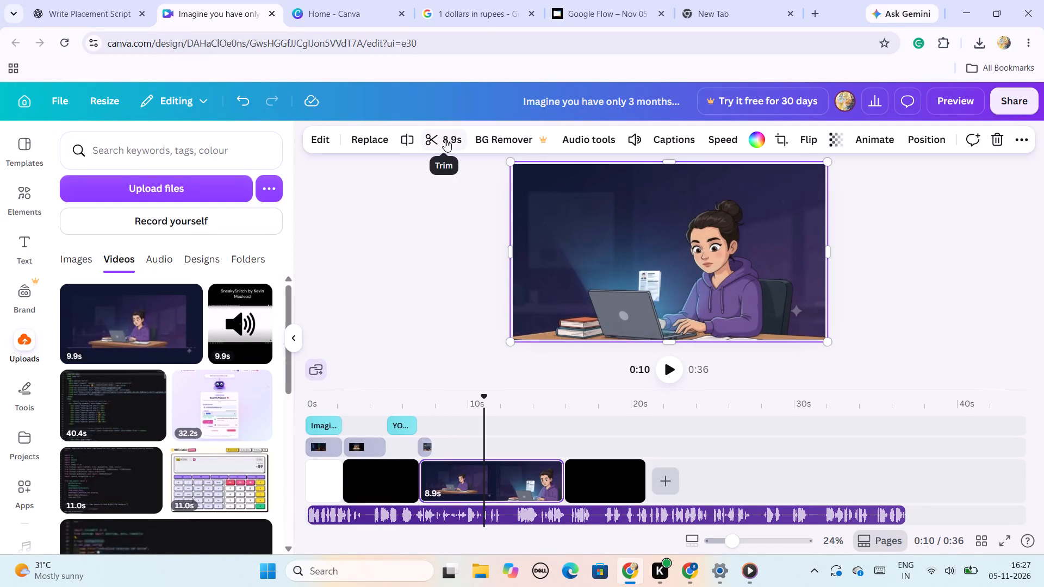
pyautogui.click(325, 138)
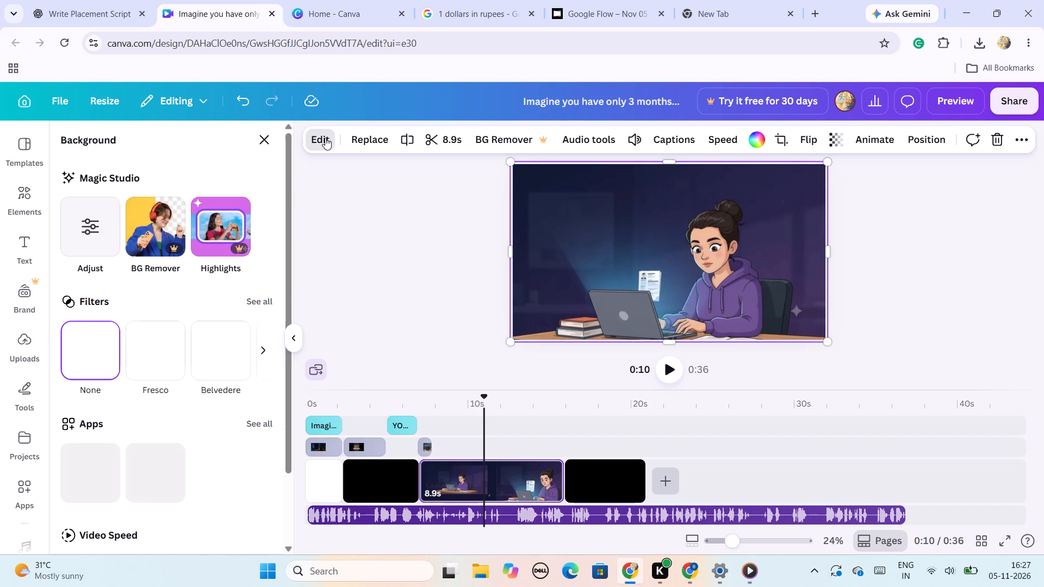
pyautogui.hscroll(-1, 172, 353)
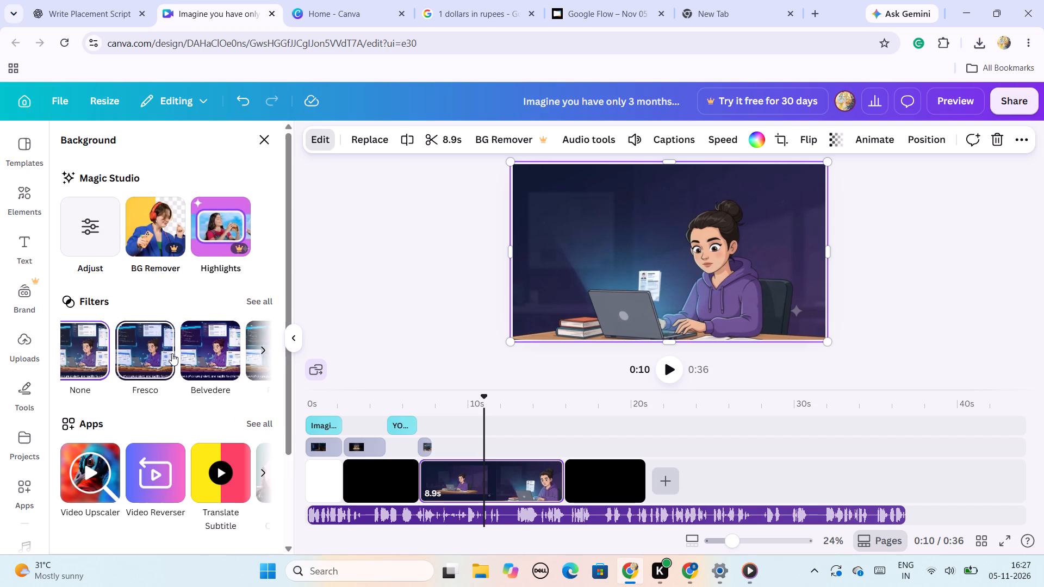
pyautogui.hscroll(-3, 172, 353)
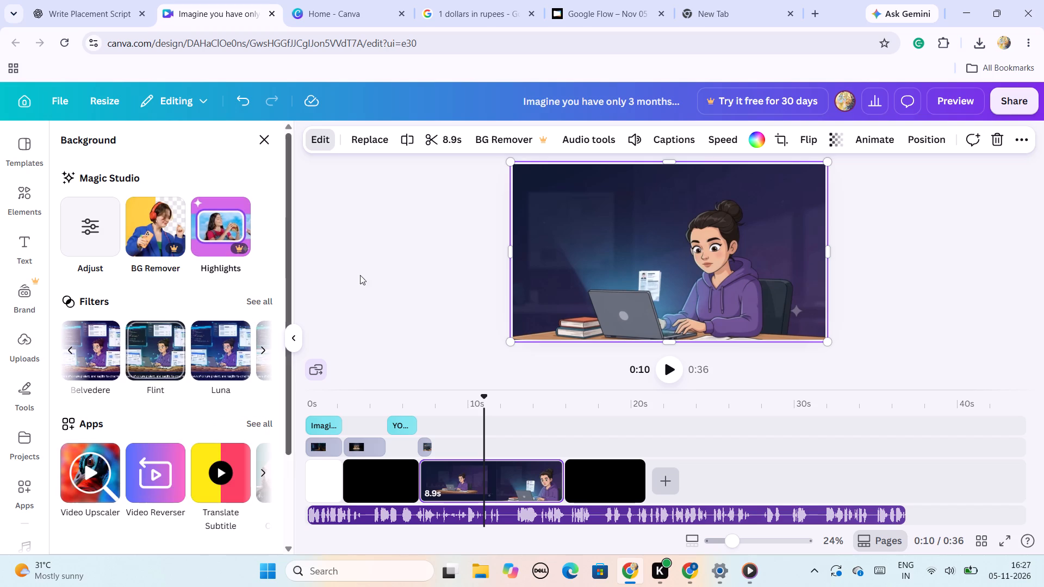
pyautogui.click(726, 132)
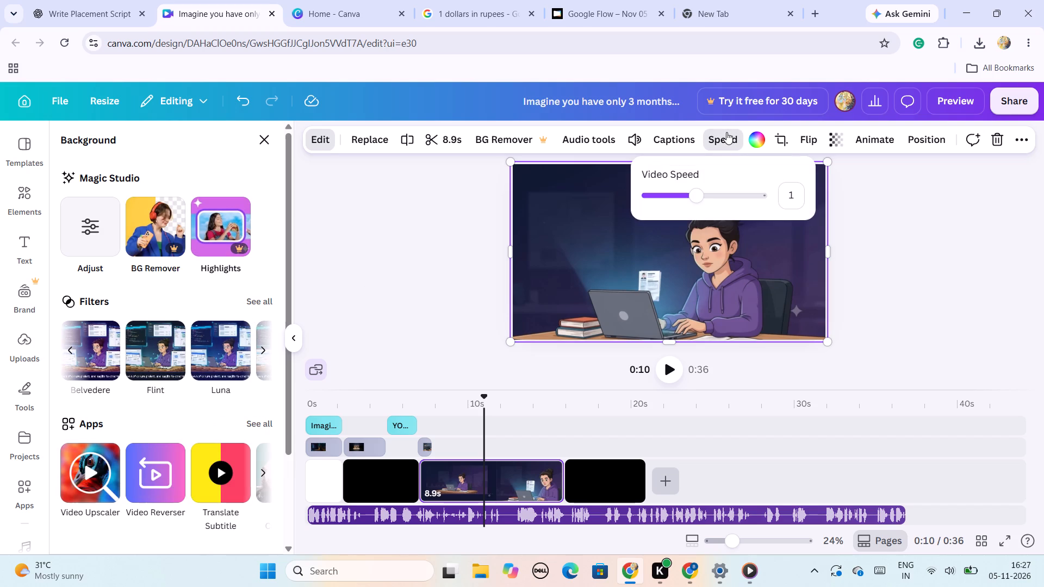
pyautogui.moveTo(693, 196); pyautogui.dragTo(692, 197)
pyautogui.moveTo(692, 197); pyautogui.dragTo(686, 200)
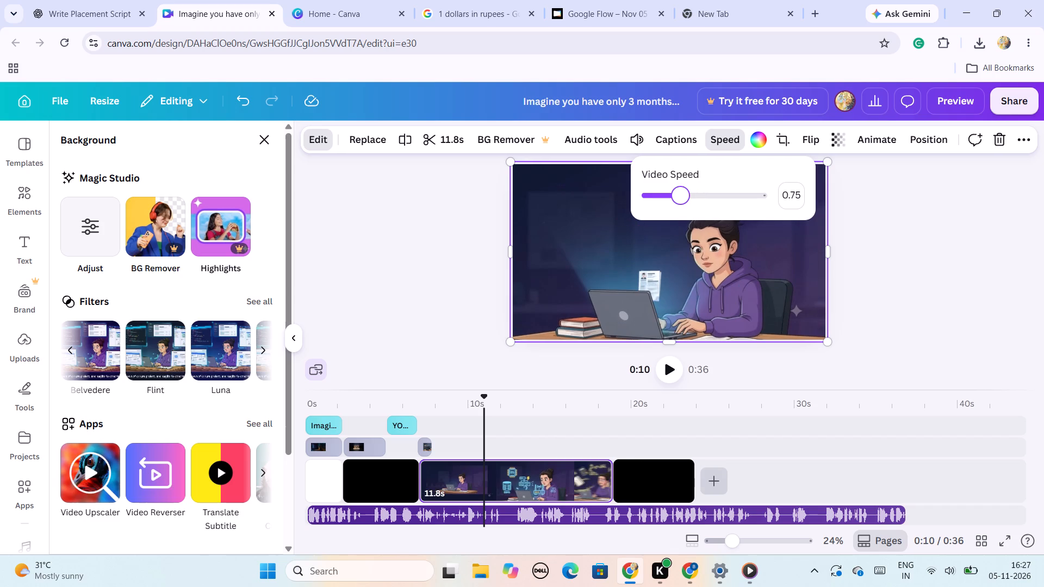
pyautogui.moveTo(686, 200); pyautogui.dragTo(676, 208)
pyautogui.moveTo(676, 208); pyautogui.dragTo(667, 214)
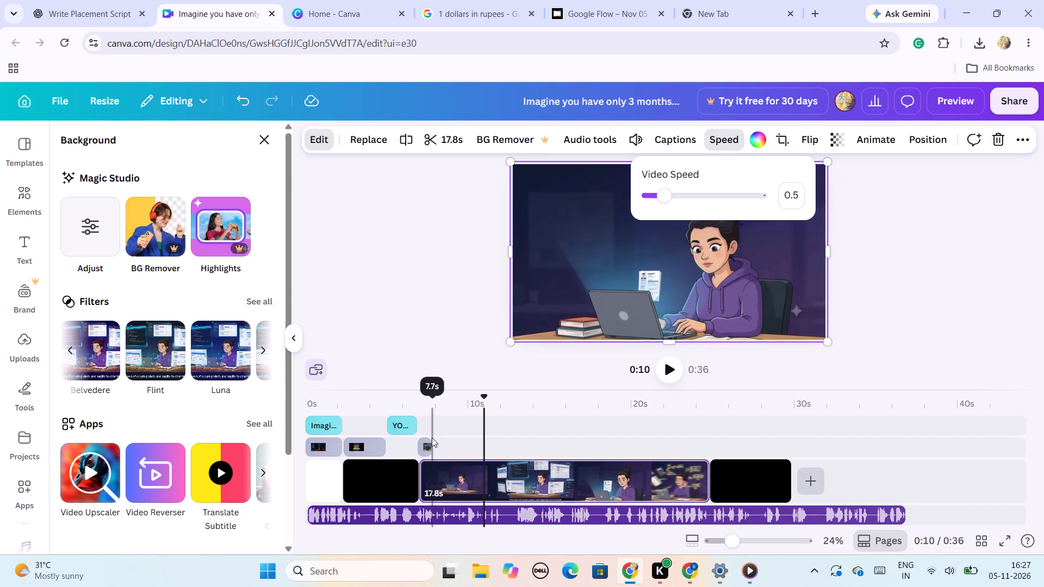
# Play the slowed student clip against the voice recording and trim its end in stages to 16.7 s, 15.6 s and 14.4 s.
pyautogui.click(424, 438)
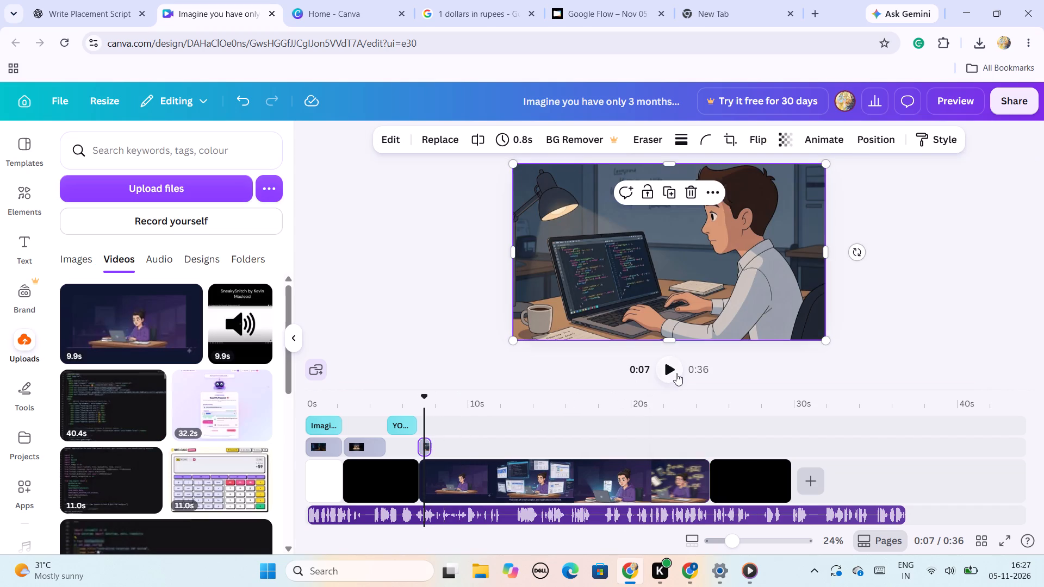
pyautogui.click(675, 372)
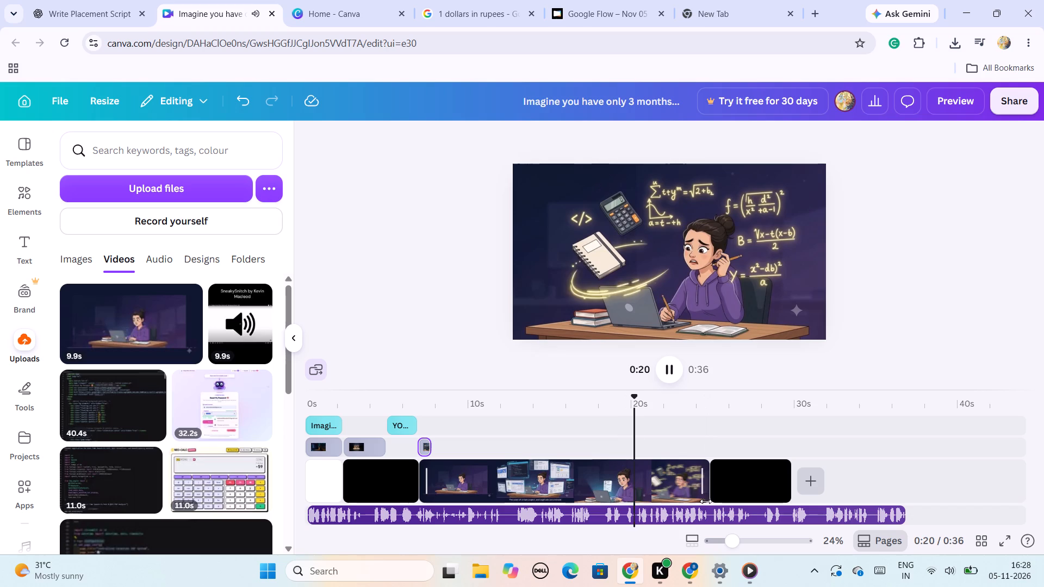
pyautogui.click(706, 476)
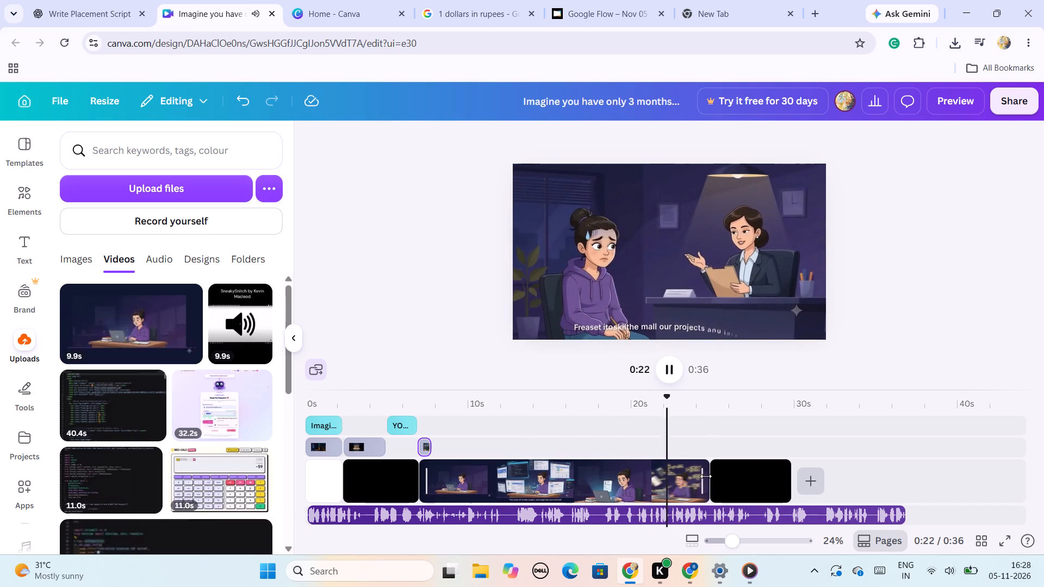
pyautogui.moveTo(706, 476); pyautogui.dragTo(687, 476)
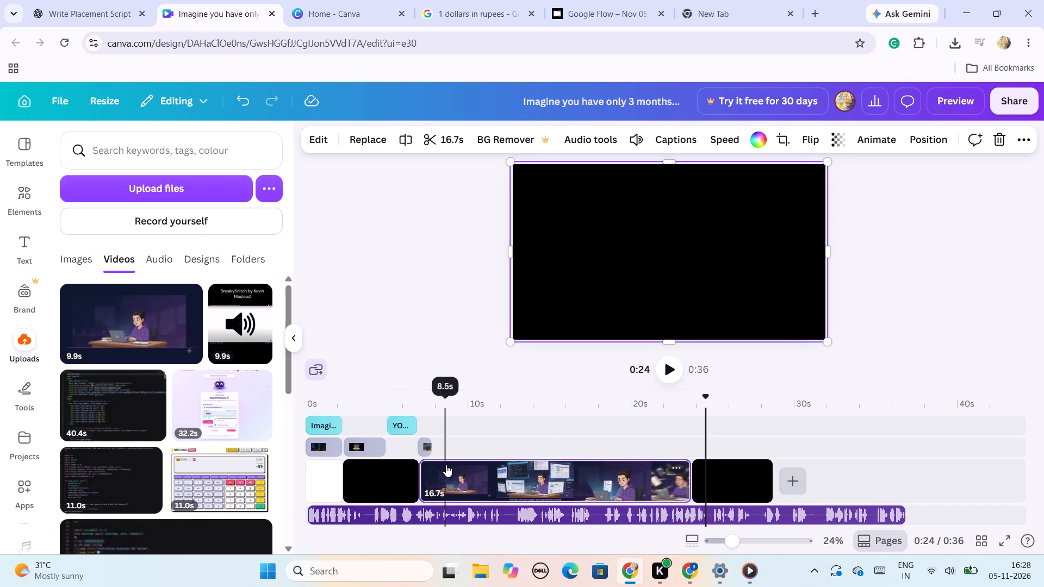
pyautogui.click(432, 467)
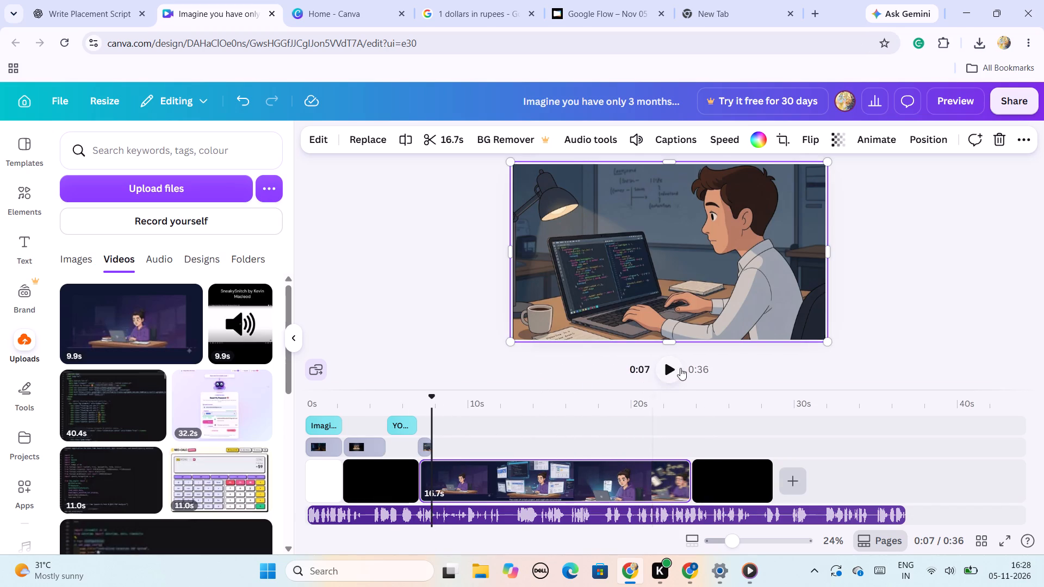
pyautogui.click(680, 368)
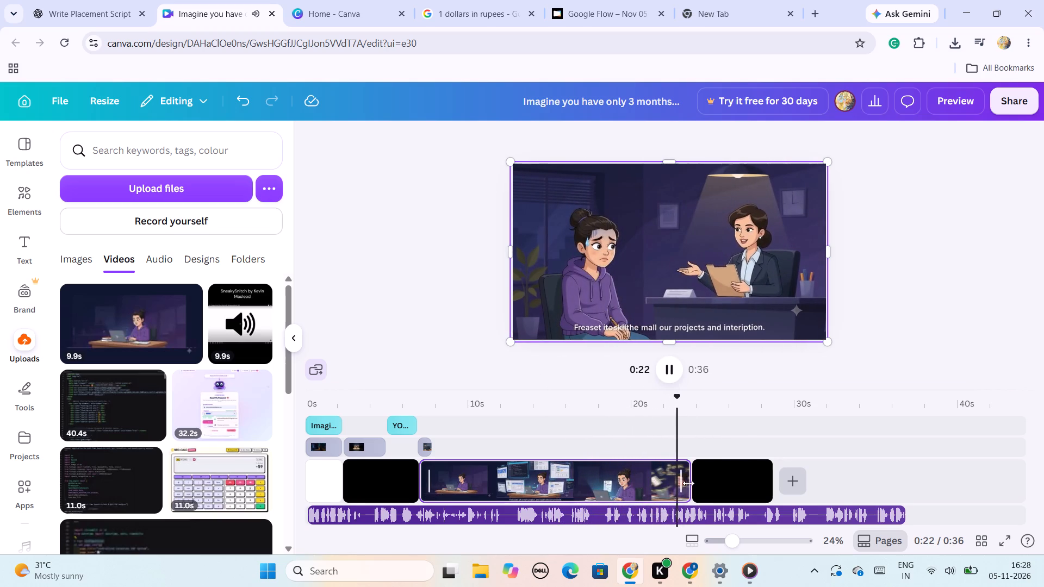
pyautogui.moveTo(680, 481); pyautogui.dragTo(671, 483)
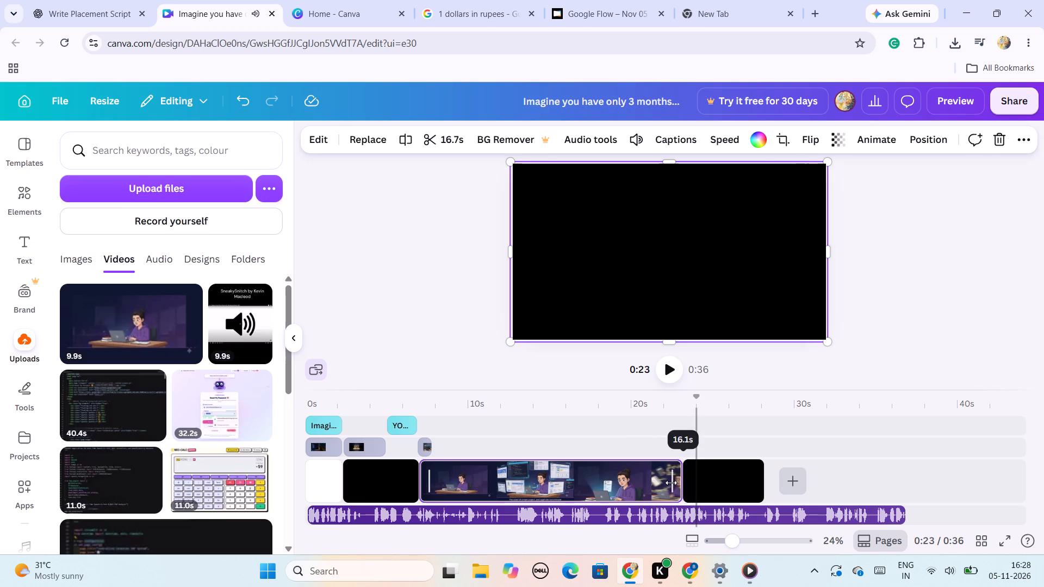
pyautogui.moveTo(671, 483); pyautogui.dragTo(662, 489)
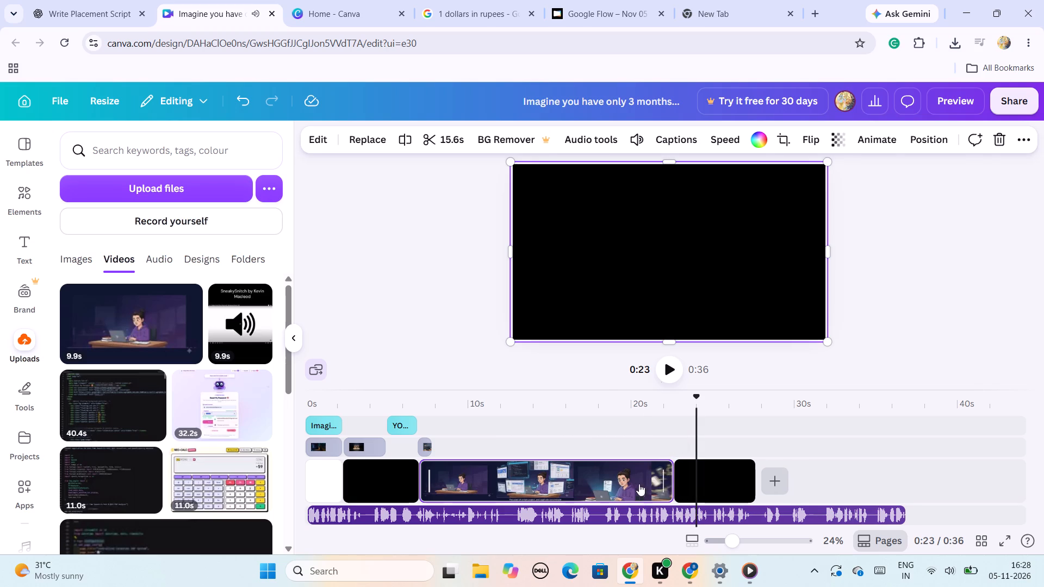
pyautogui.click(618, 477)
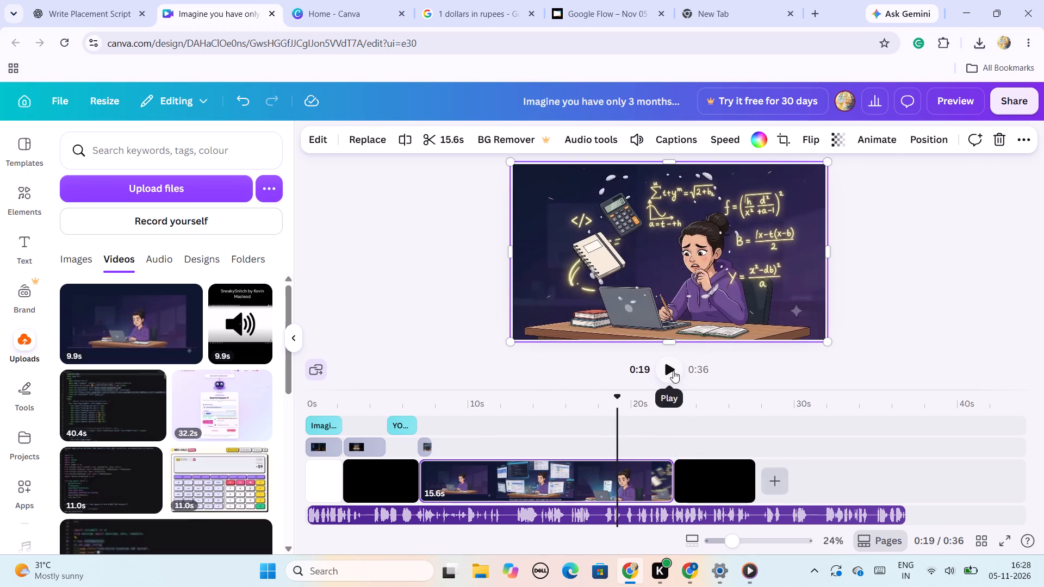
pyautogui.click(673, 371)
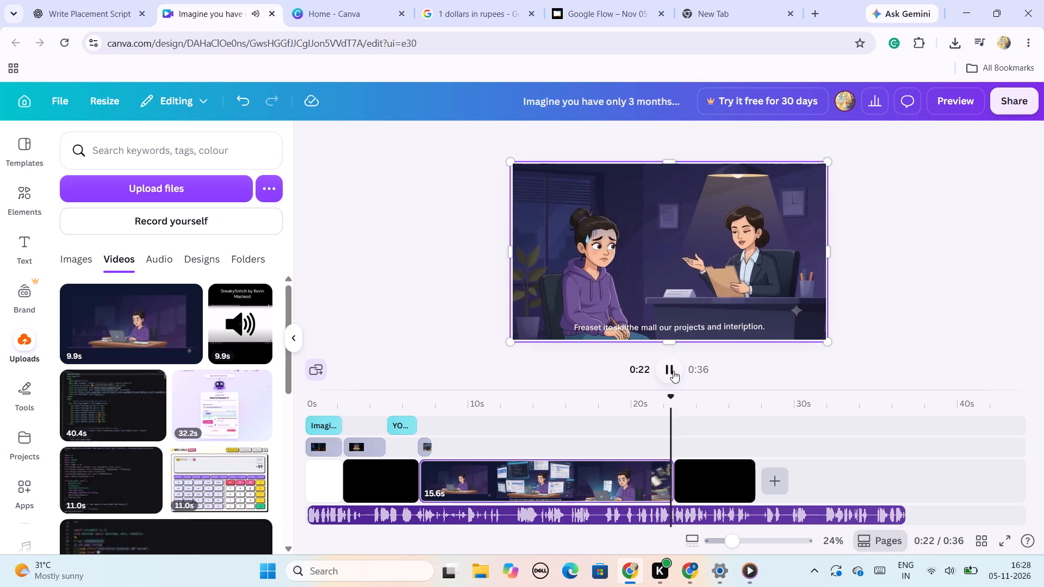
pyautogui.moveTo(670, 482); pyautogui.dragTo(663, 484)
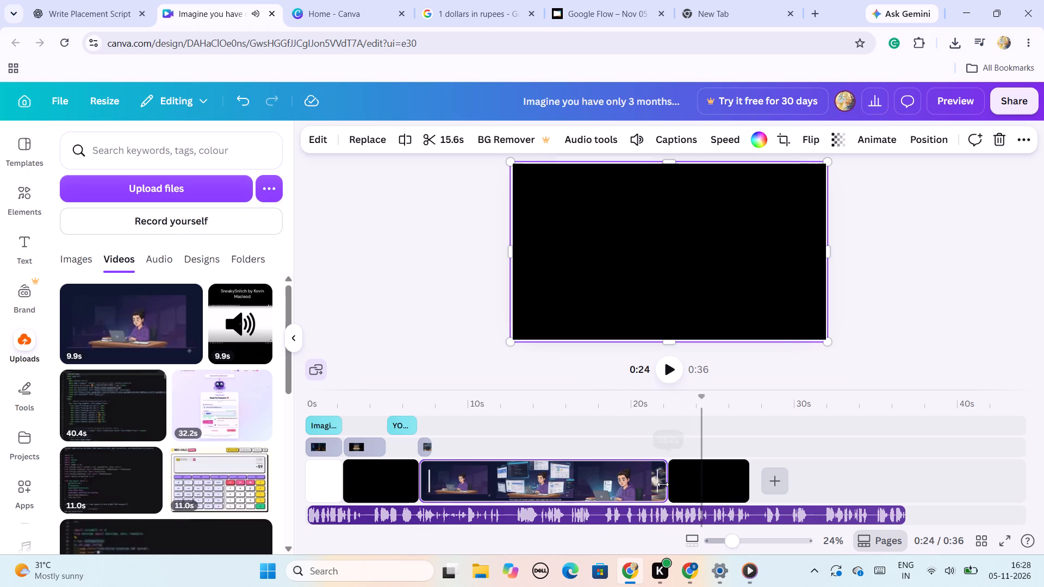
pyautogui.moveTo(663, 484); pyautogui.dragTo(651, 488)
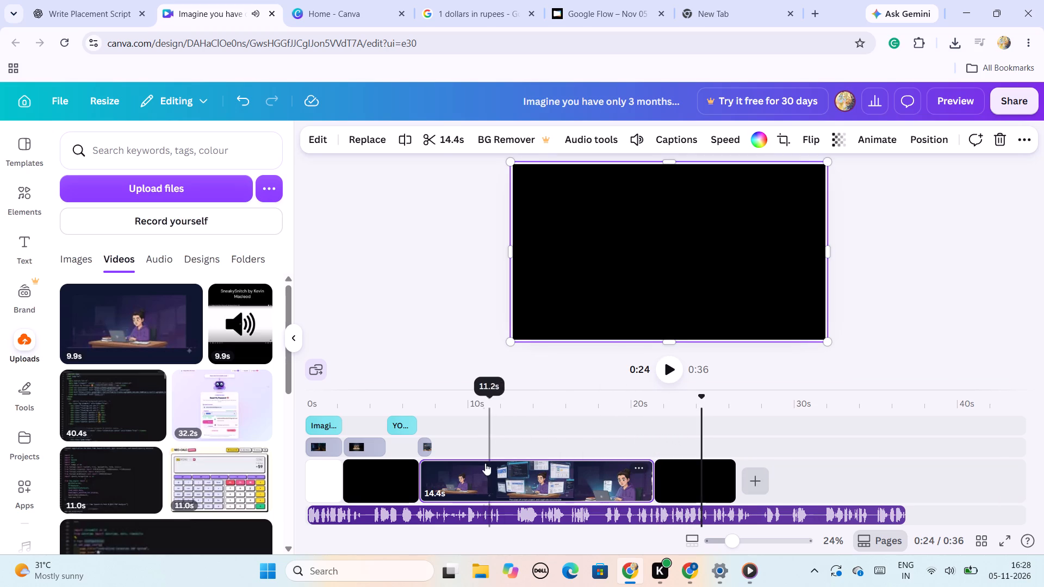
# Set the trimmed student clip's video speed to 0.75.
pyautogui.click(430, 469)
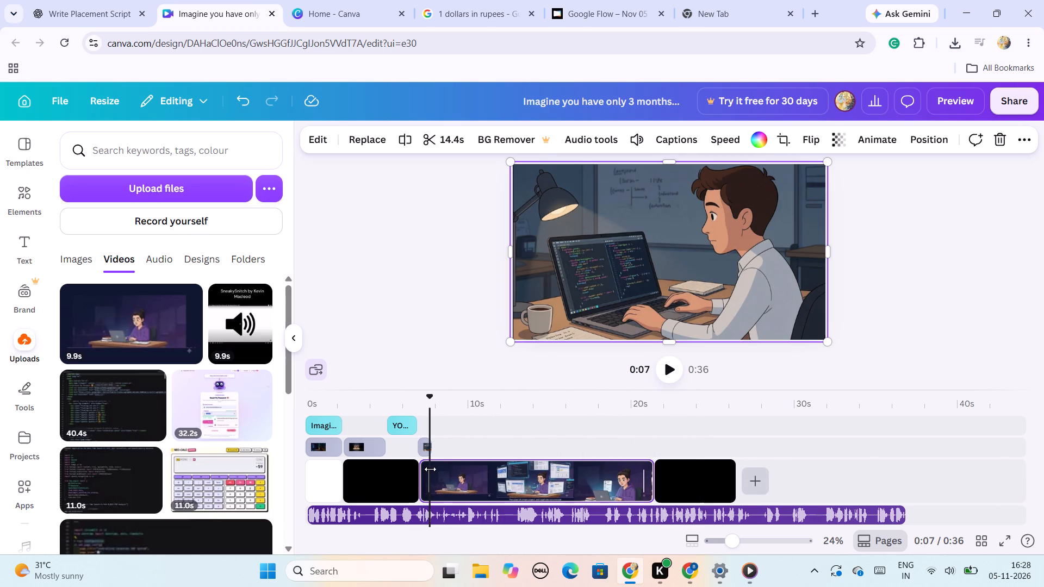
pyautogui.click(474, 481)
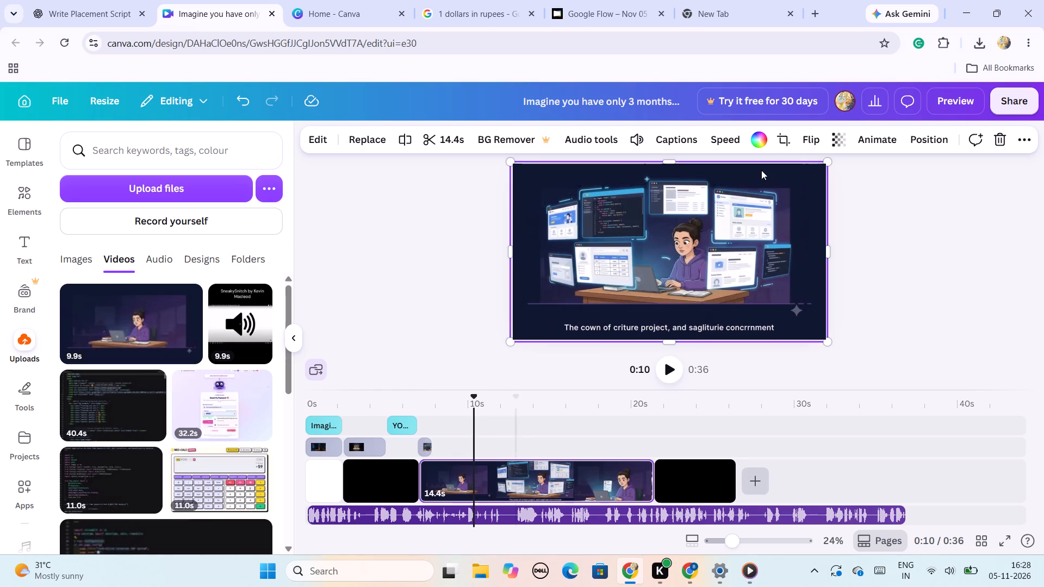
pyautogui.click(723, 134)
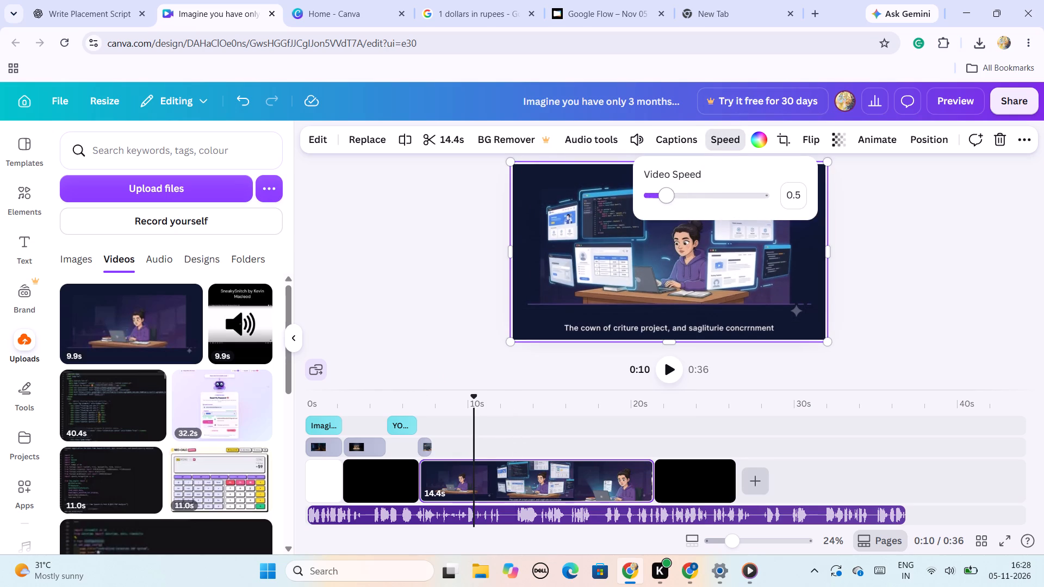
pyautogui.moveTo(667, 195); pyautogui.dragTo(676, 200)
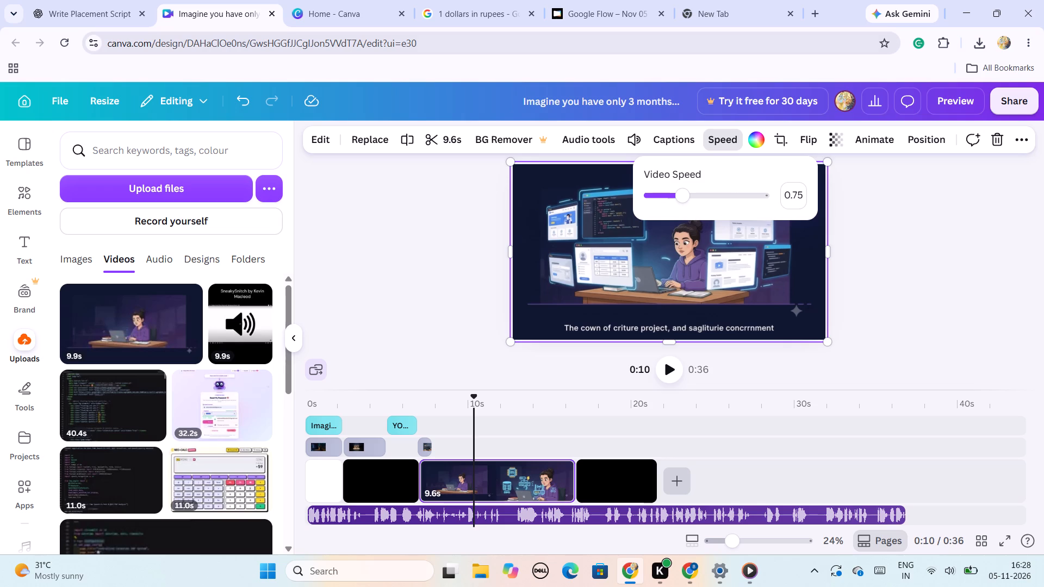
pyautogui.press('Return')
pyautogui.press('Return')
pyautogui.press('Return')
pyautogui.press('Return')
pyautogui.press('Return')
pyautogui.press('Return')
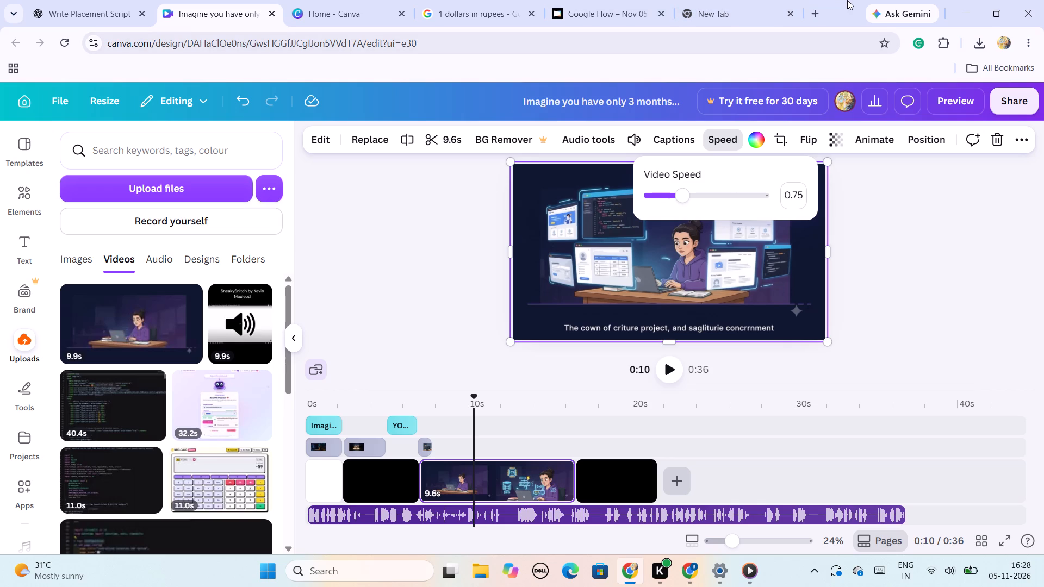
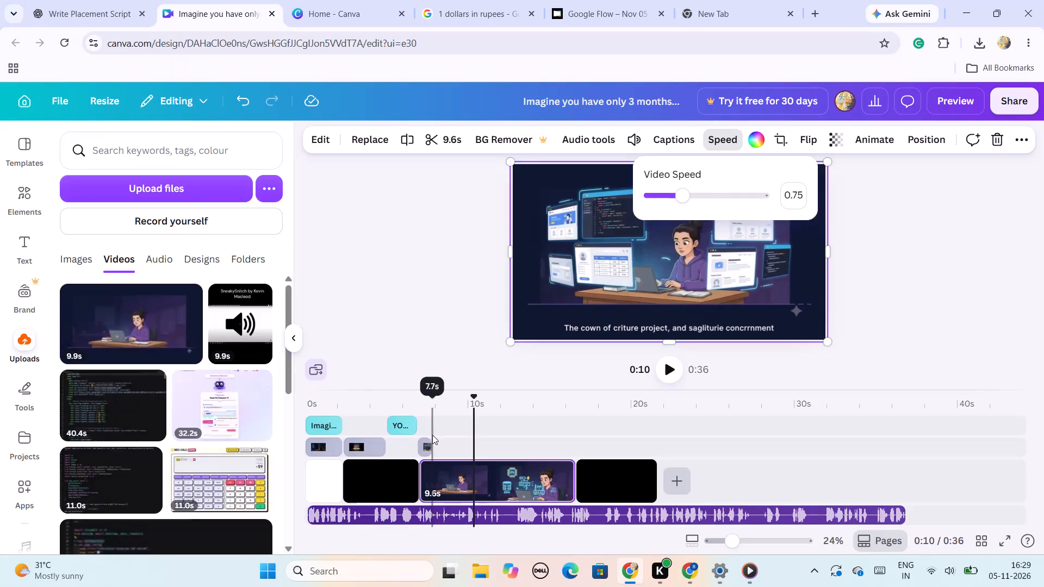
# Play the slowed student clip against the voice recording from about 7 s and trim the clip to 9.2 s.
pyautogui.click(422, 438)
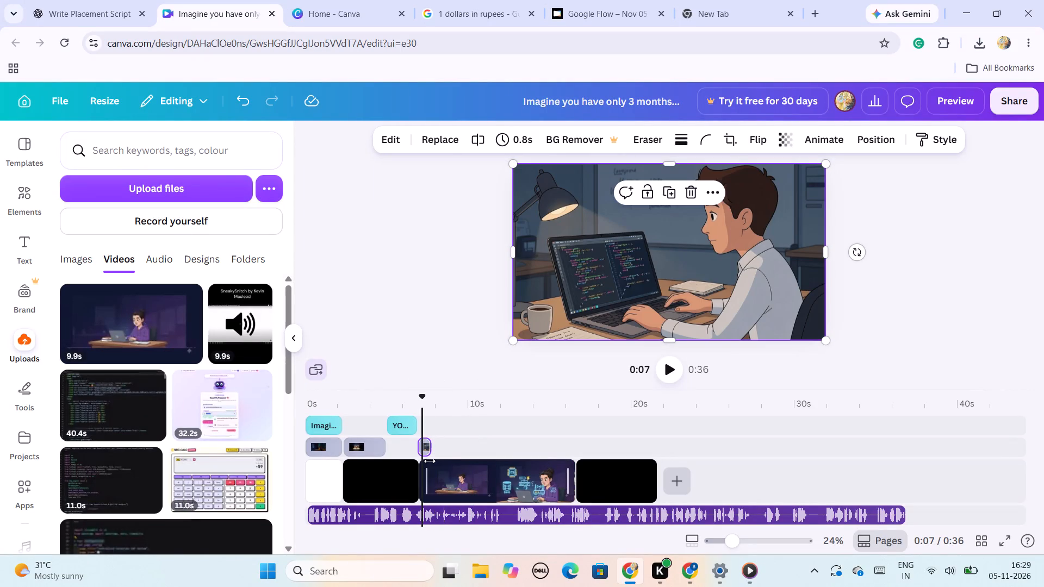
pyautogui.click(432, 455)
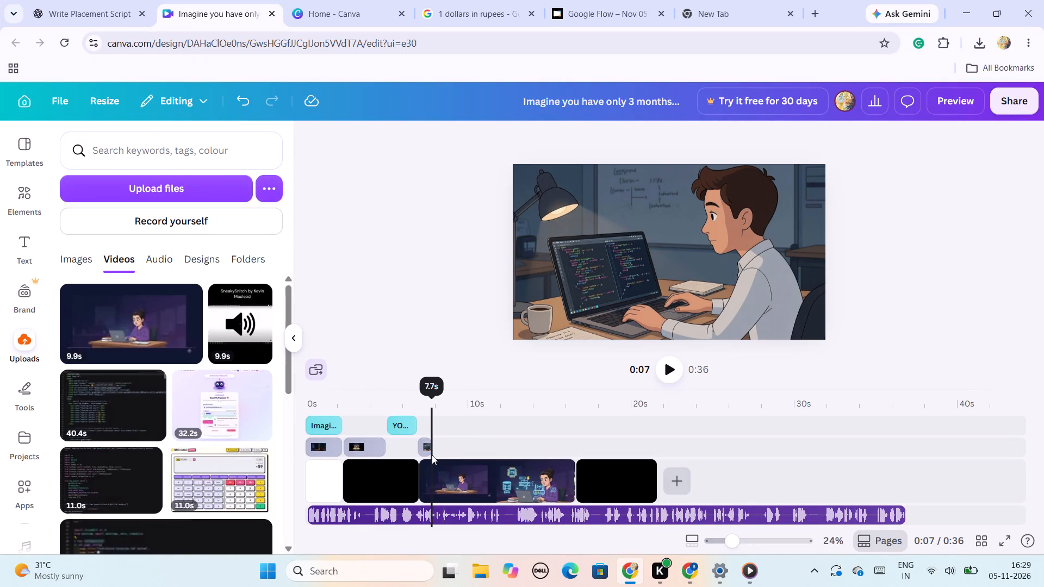
pyautogui.moveTo(432, 455); pyautogui.dragTo(422, 453)
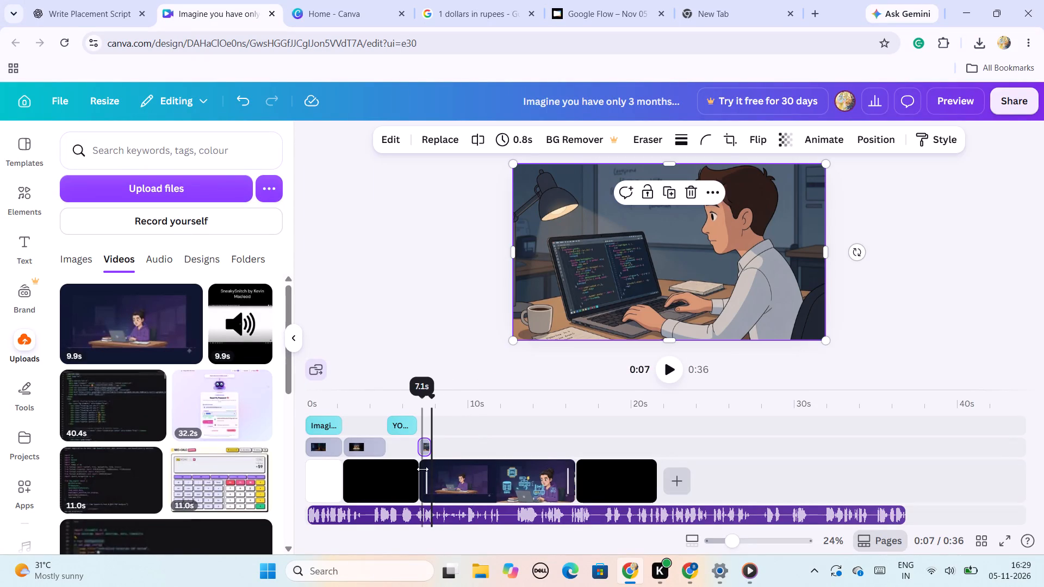
pyautogui.click(422, 469)
pyautogui.click(664, 362)
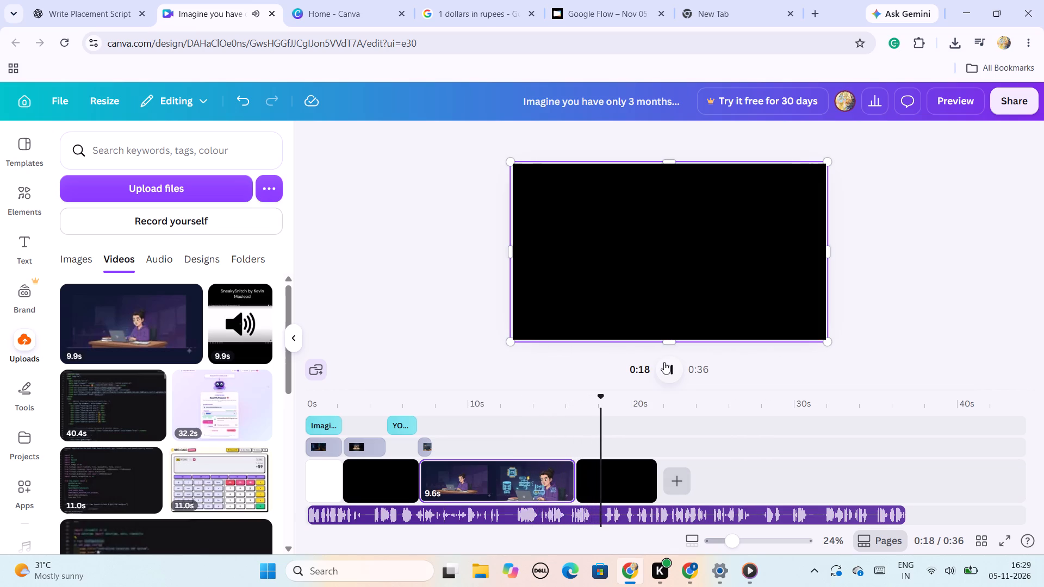
pyautogui.click(668, 382)
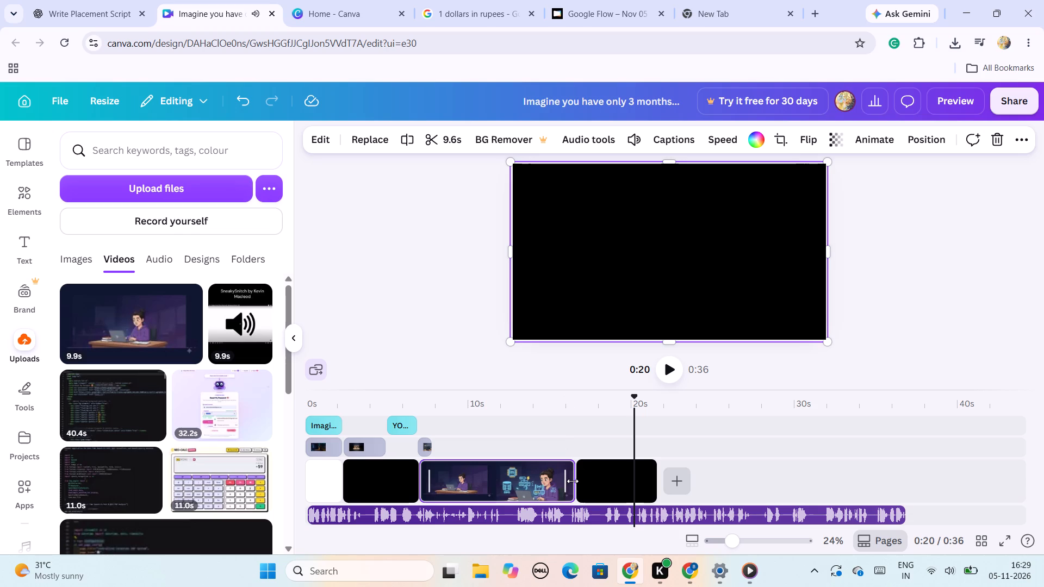
pyautogui.moveTo(573, 481); pyautogui.dragTo(567, 482)
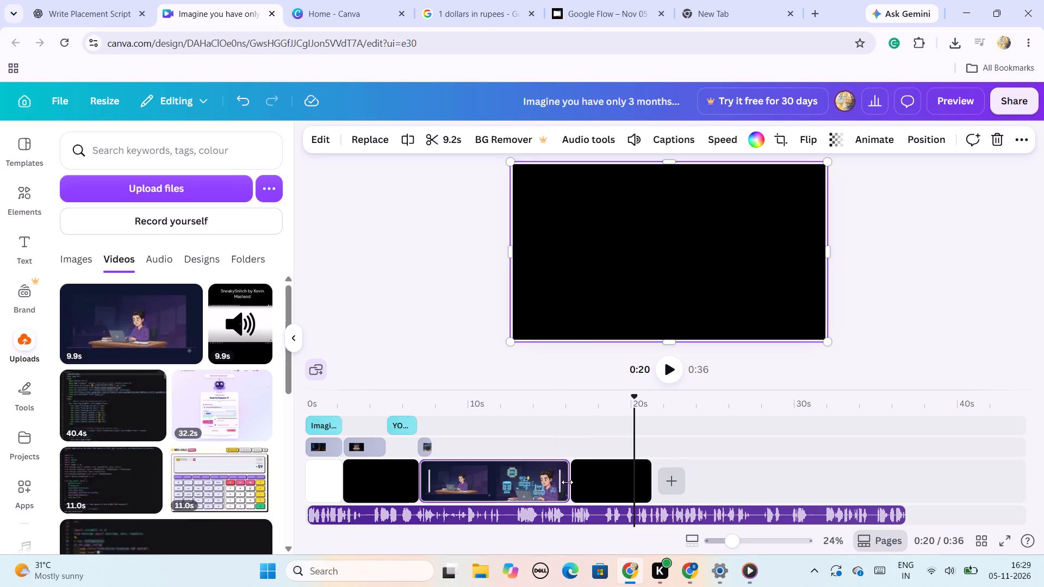
pyautogui.click(573, 451)
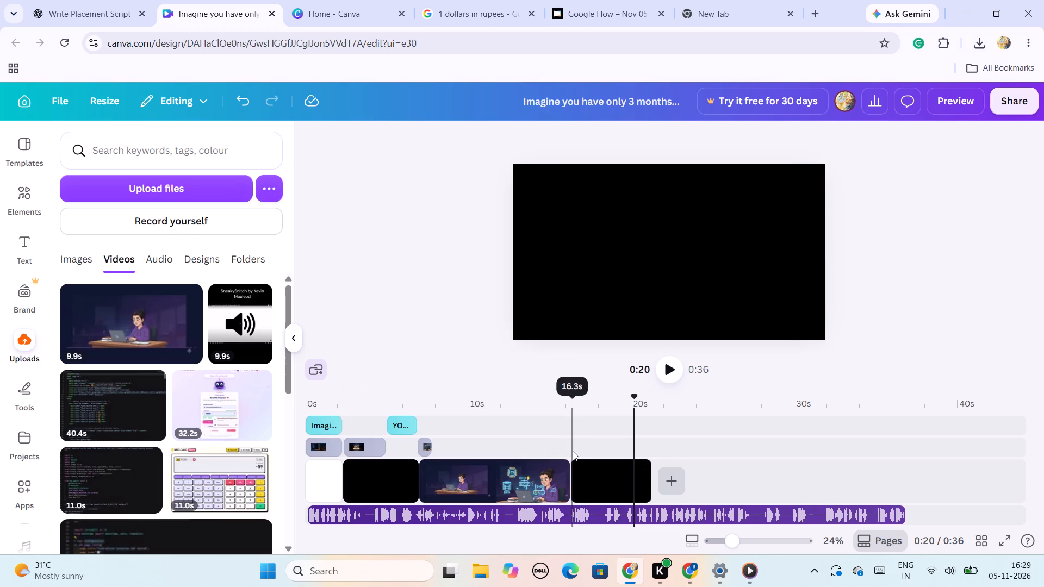